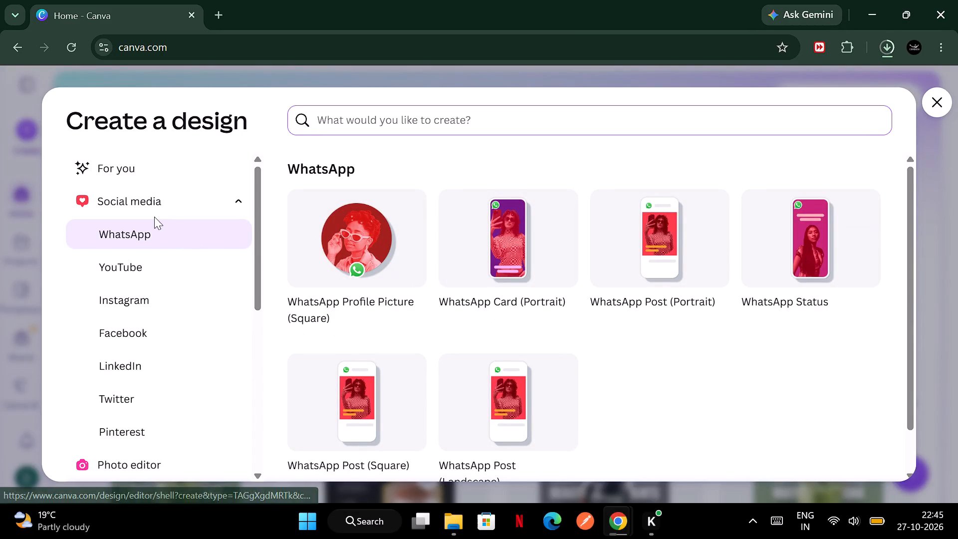
Create a blank Carousel Instagram Post (4:5, Portrait) design from the Instagram design types.
left_click(157, 302)
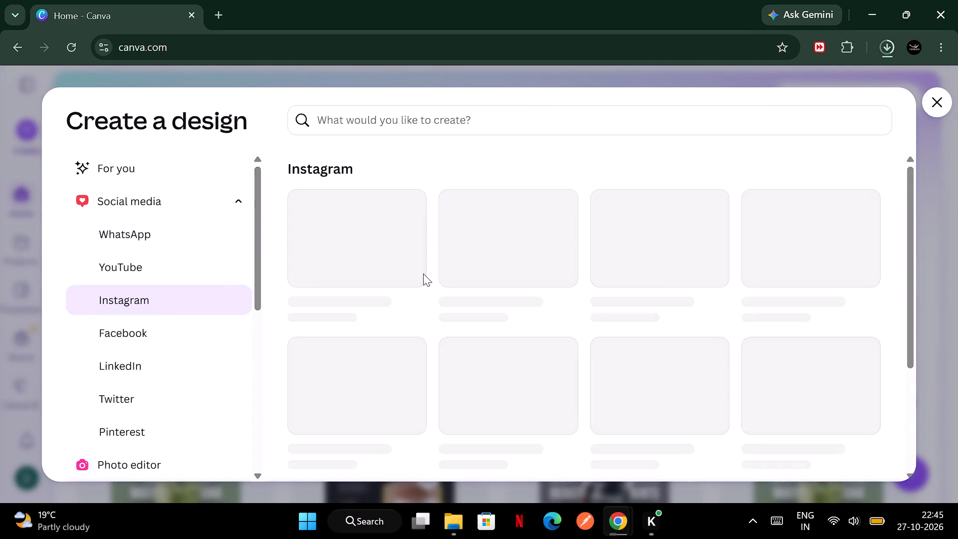
scroll(486, 355, "down", 1)
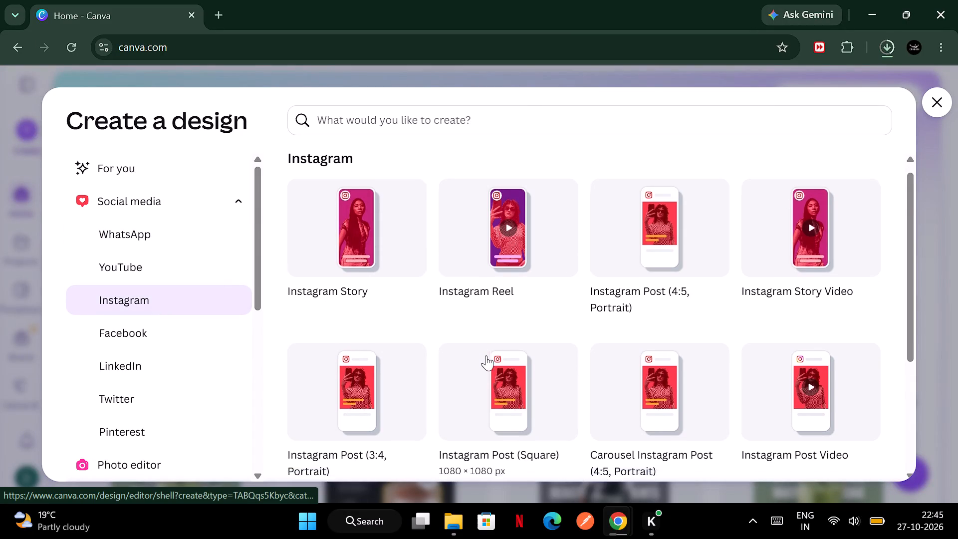
scroll(486, 355, "down", 1)
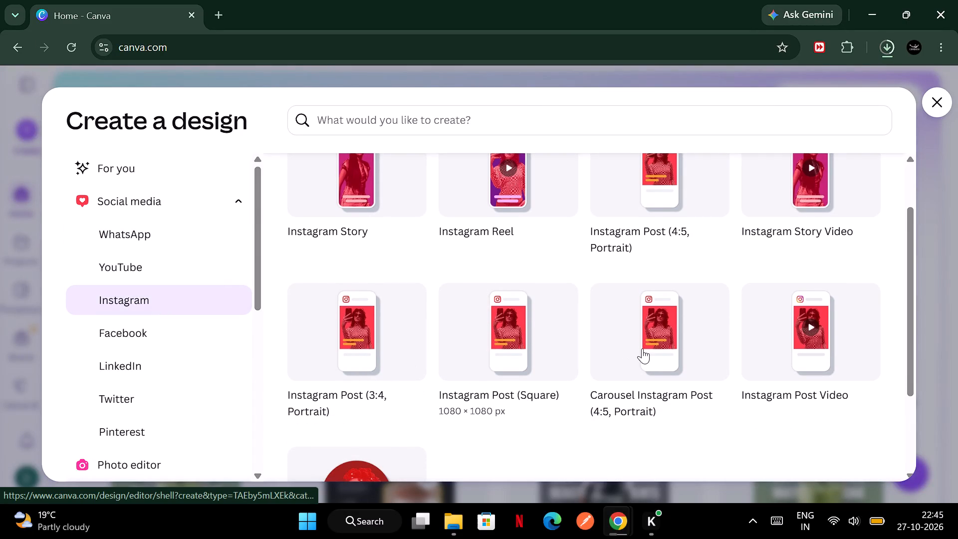
left_click(642, 348)
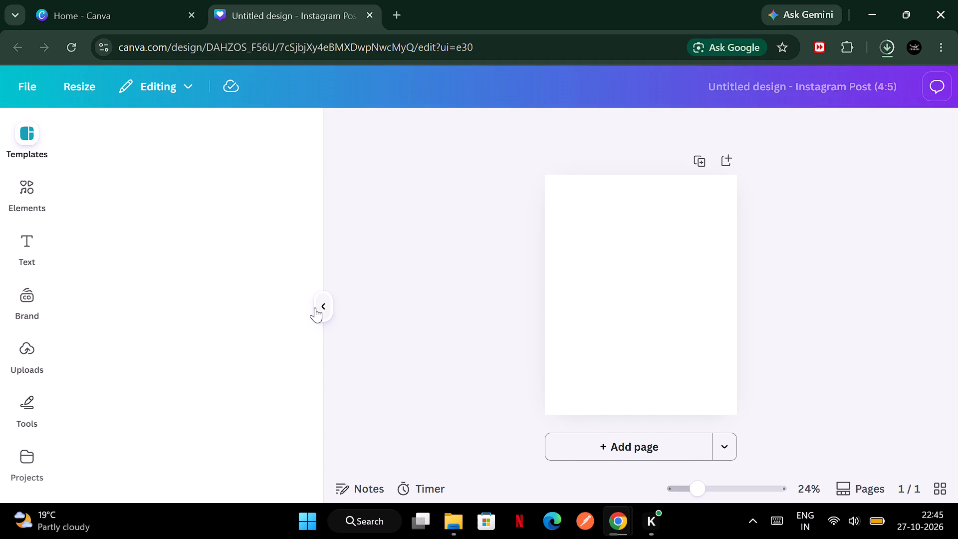
Add a square from the basic shapes in the elements library to the blank page.
left_click(32, 197)
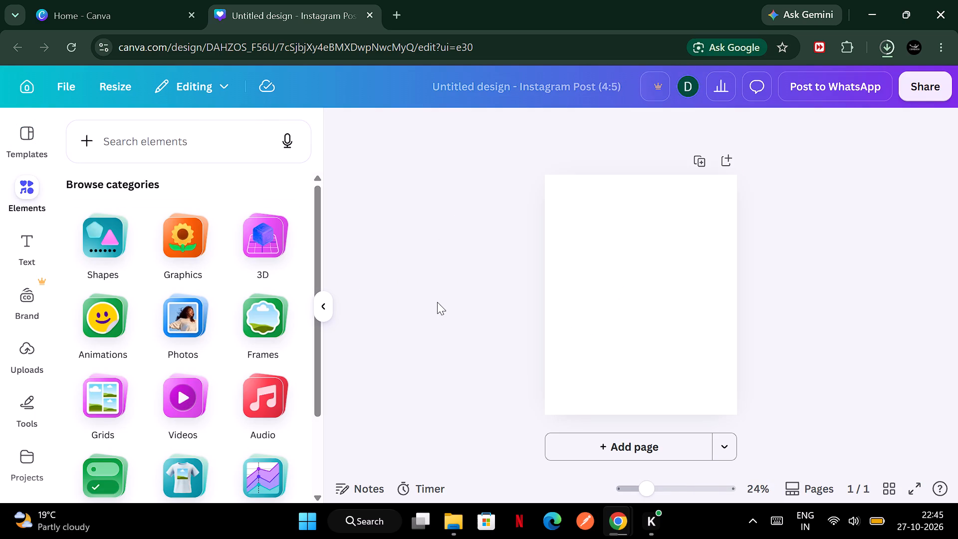
left_click(103, 248)
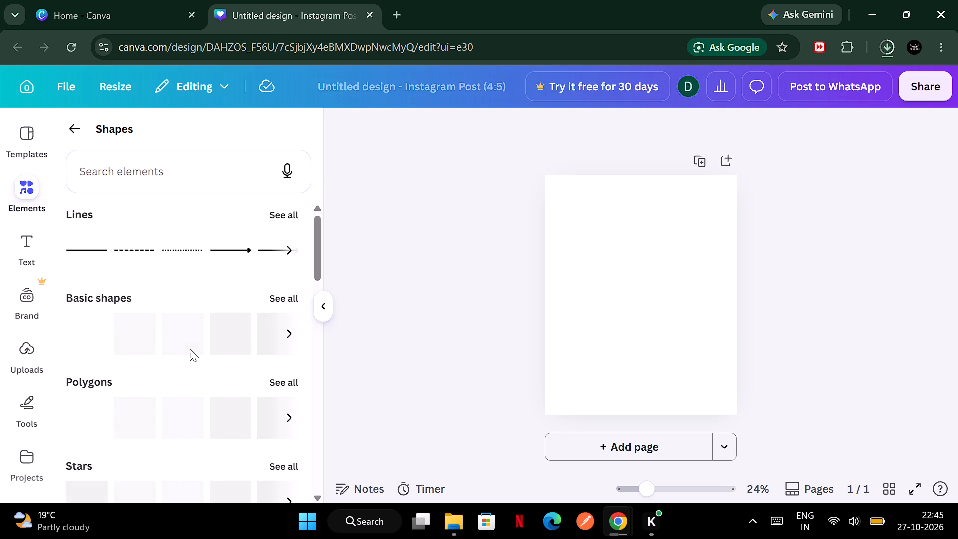
left_click(96, 335)
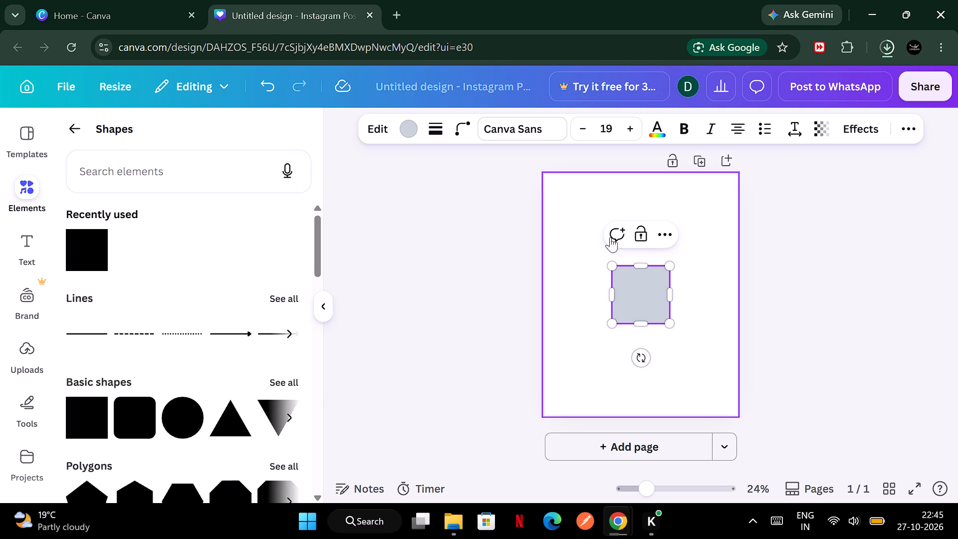
Move the grey square to the page's top-left corner and resize it to cover the left half at full height, 1,350.
left_click_drag(639, 261, 624, 178)
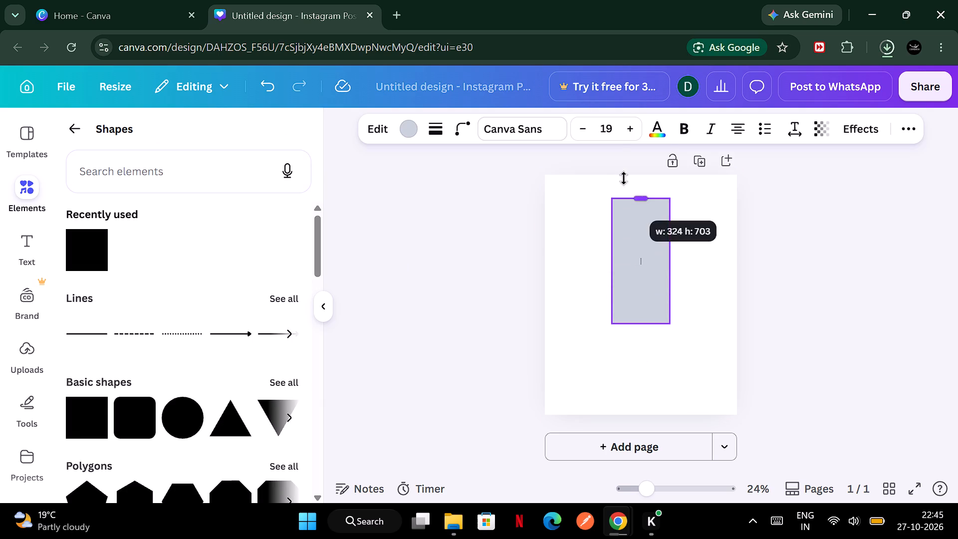
left_click_drag(624, 178, 628, 153)
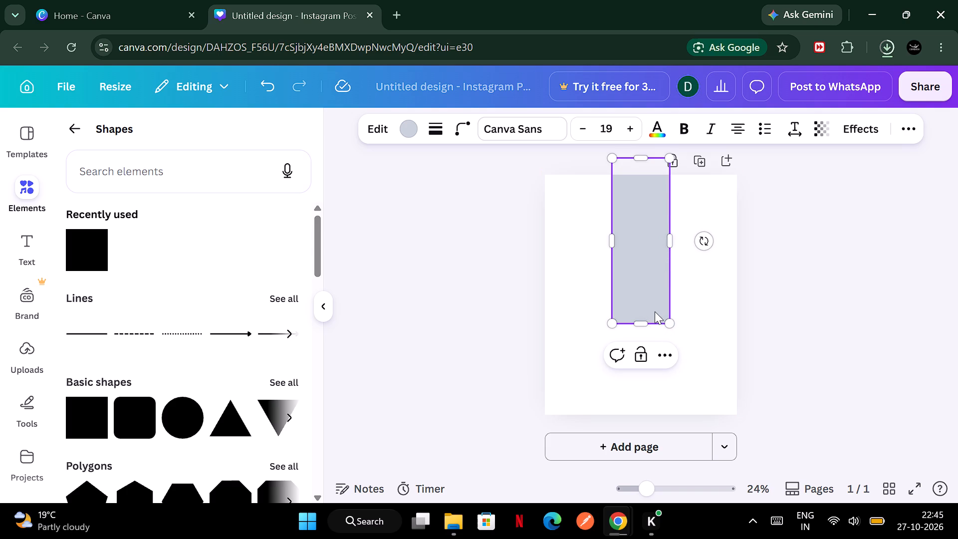
left_click_drag(655, 311, 655, 336)
left_click_drag(655, 336, 629, 379)
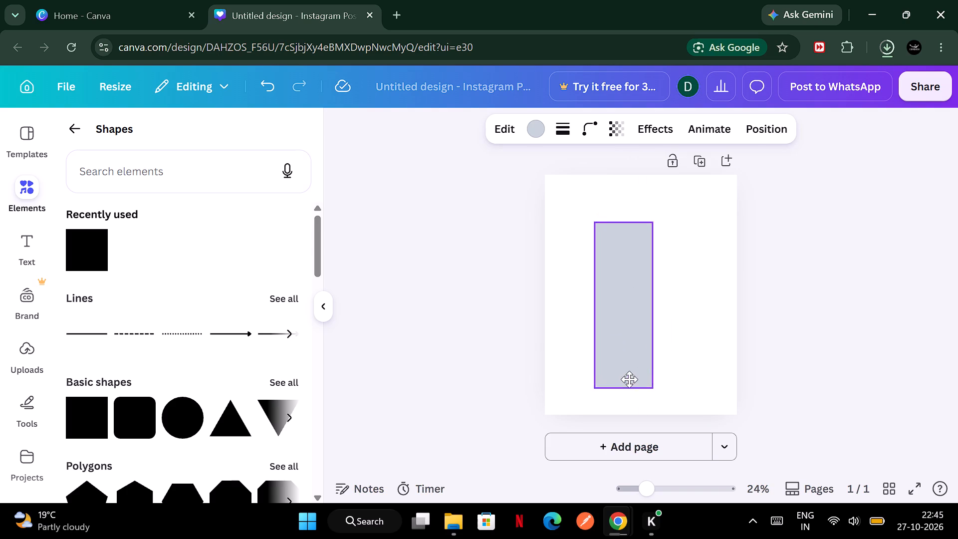
left_click_drag(629, 379, 590, 334)
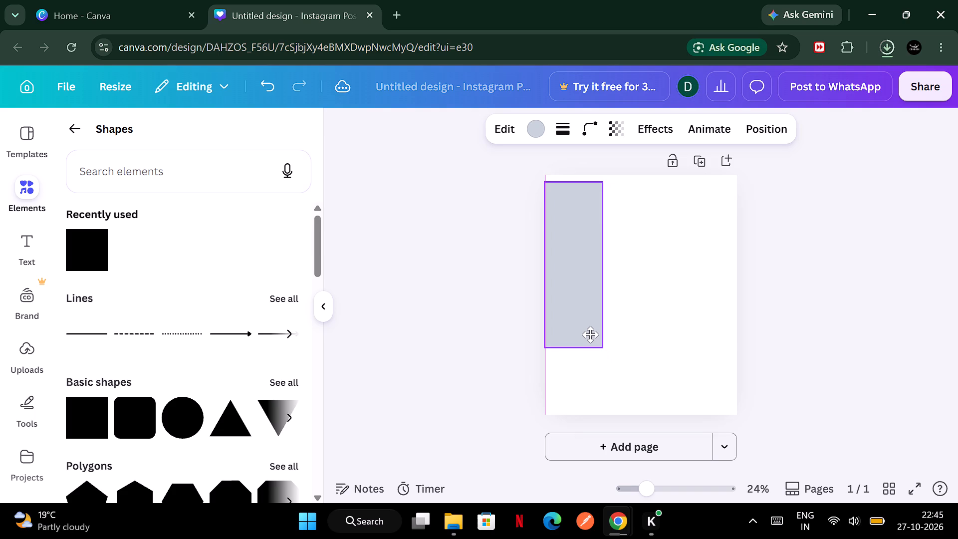
left_click_drag(590, 334, 590, 332)
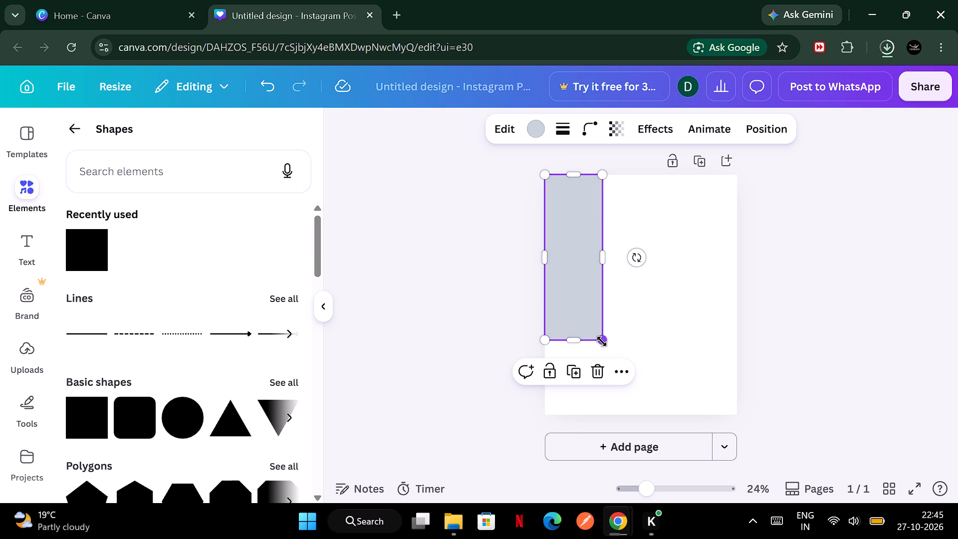
left_click_drag(602, 341, 611, 416)
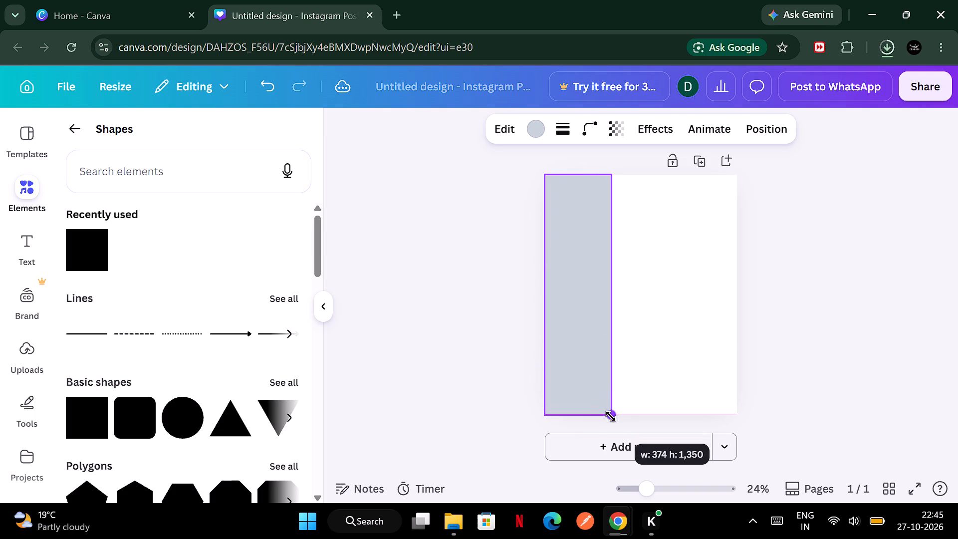
left_click_drag(611, 416, 630, 419)
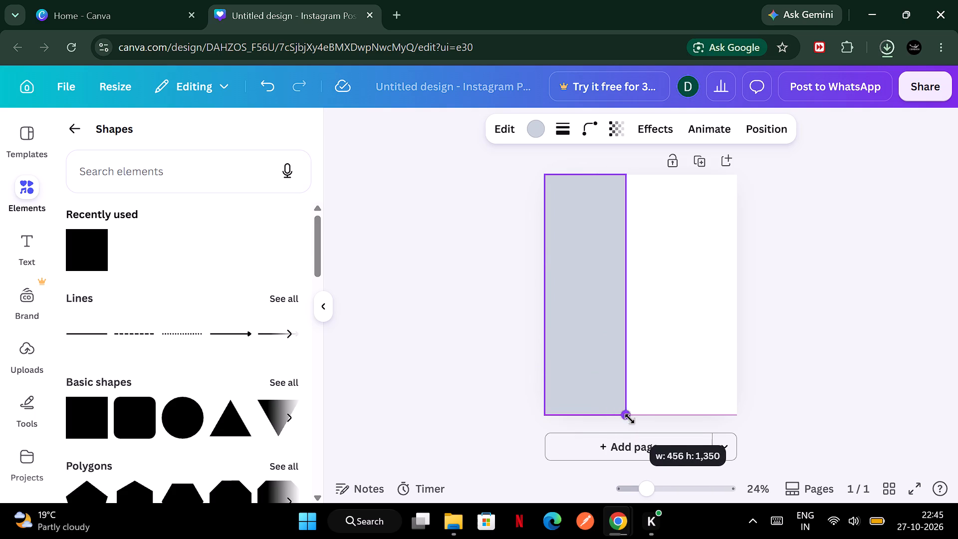
left_click_drag(630, 419, 645, 416)
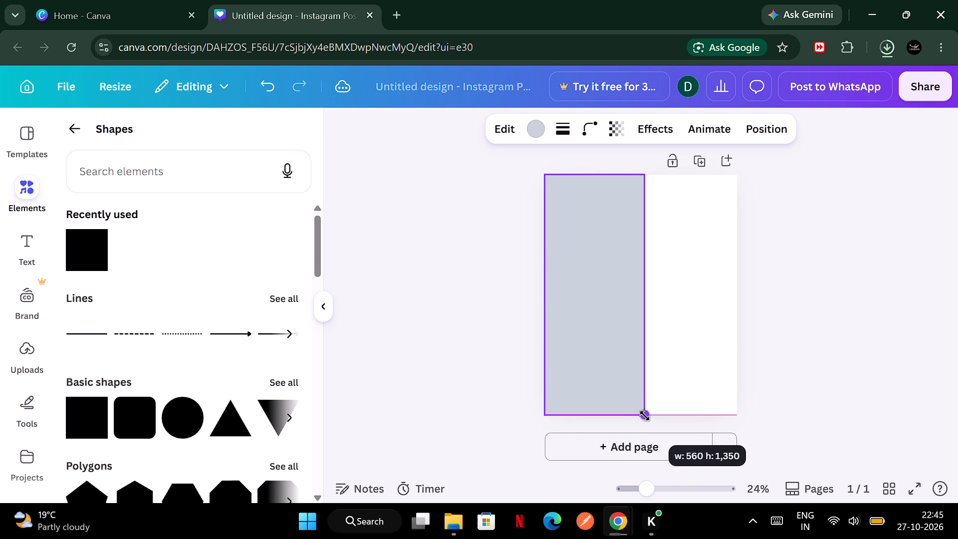
left_click_drag(645, 416, 640, 415)
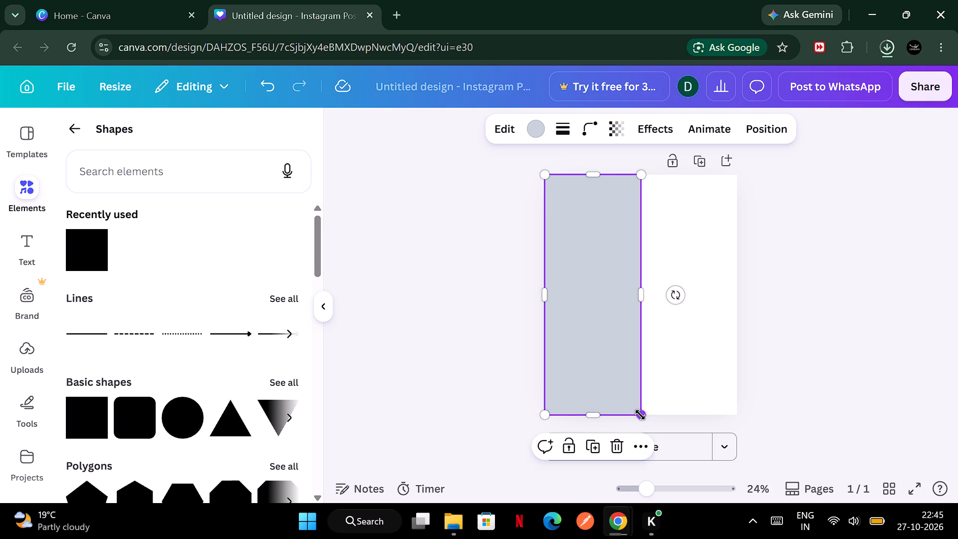
Fill the rectangle covering the left half of the page with black (#000000) and deselect it.
left_click(534, 124)
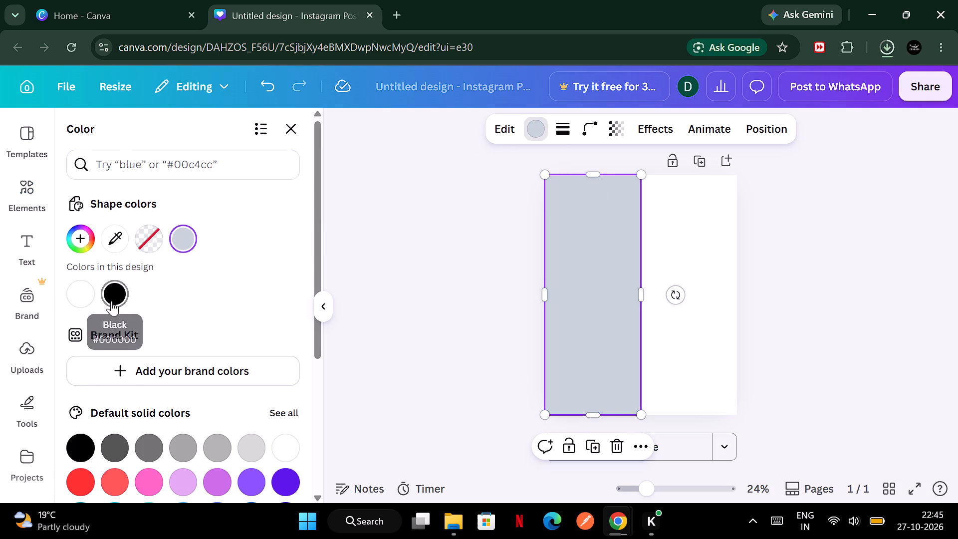
left_click(111, 301)
left_click(775, 314)
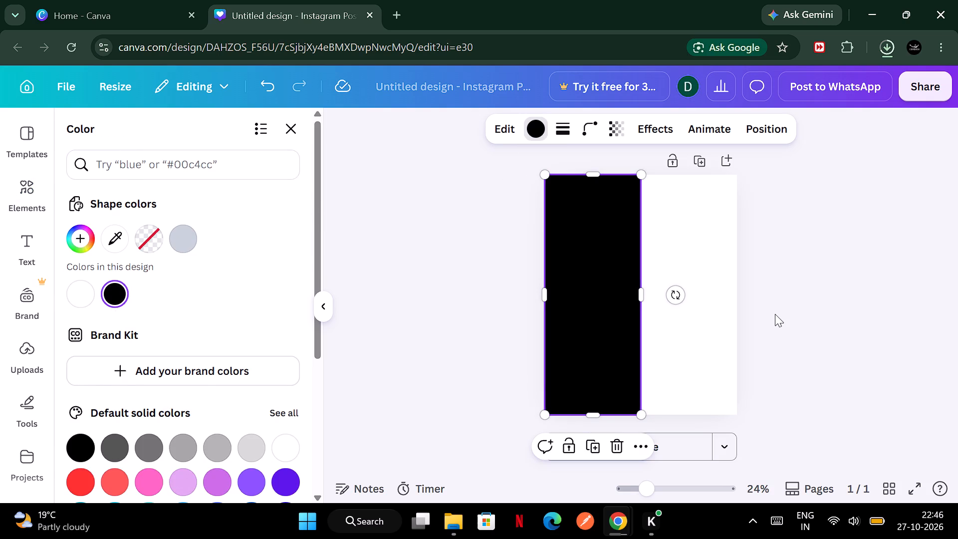
left_click(723, 291)
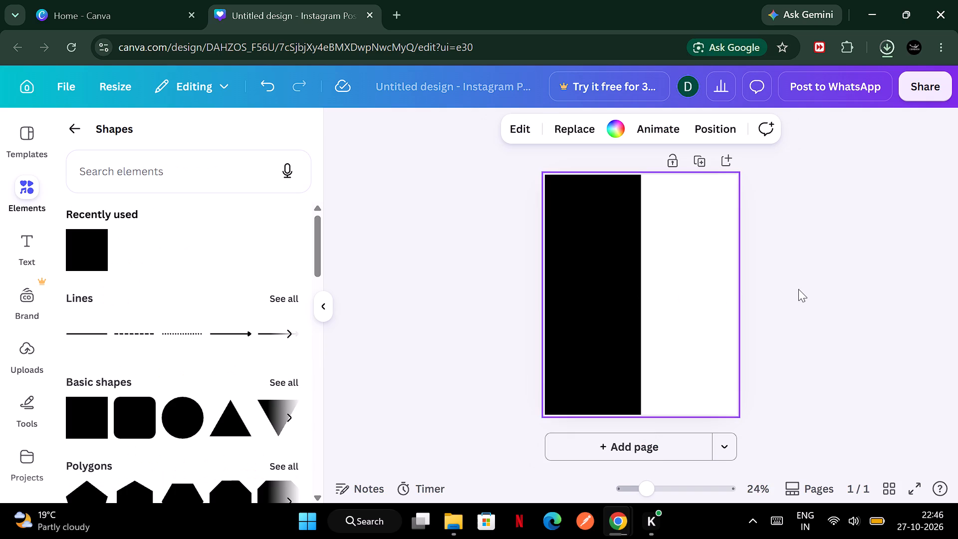
left_click(798, 289)
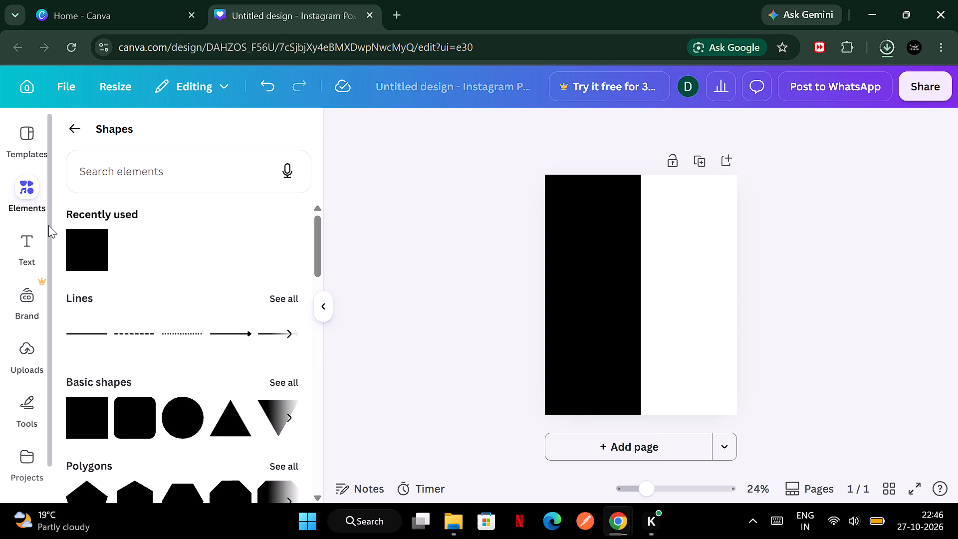
Search the text fonts and combinations for "Anton".
left_click(23, 236)
left_click(174, 150)
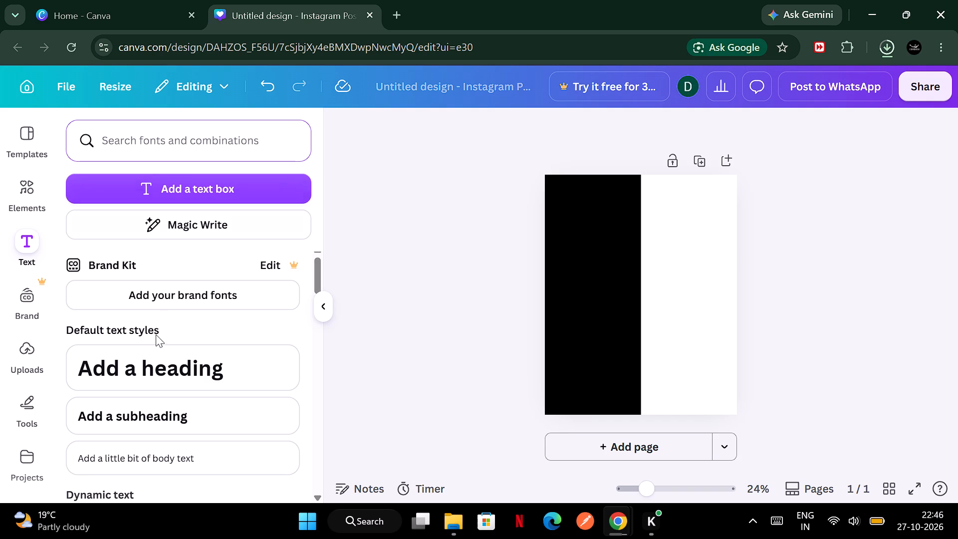
scroll(155, 336, "down", 8)
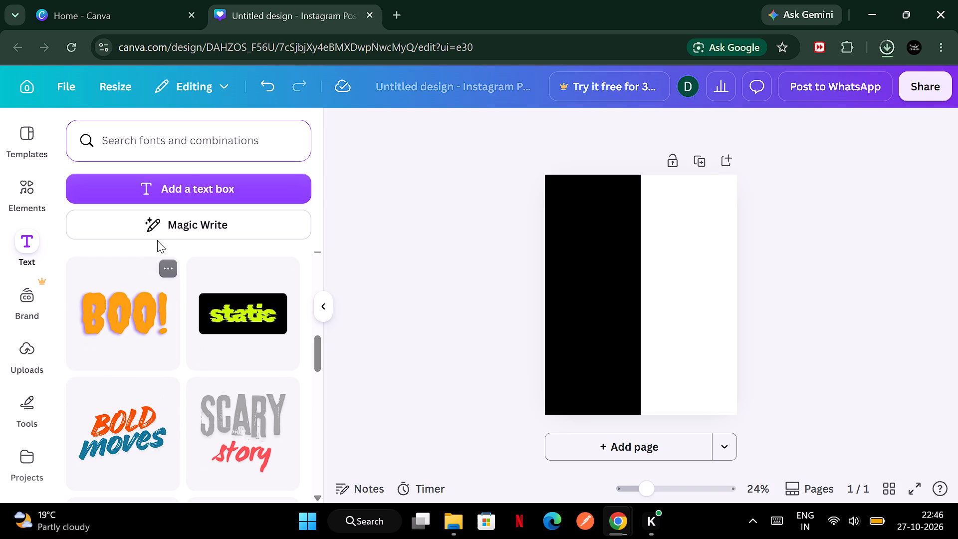
type("anton")
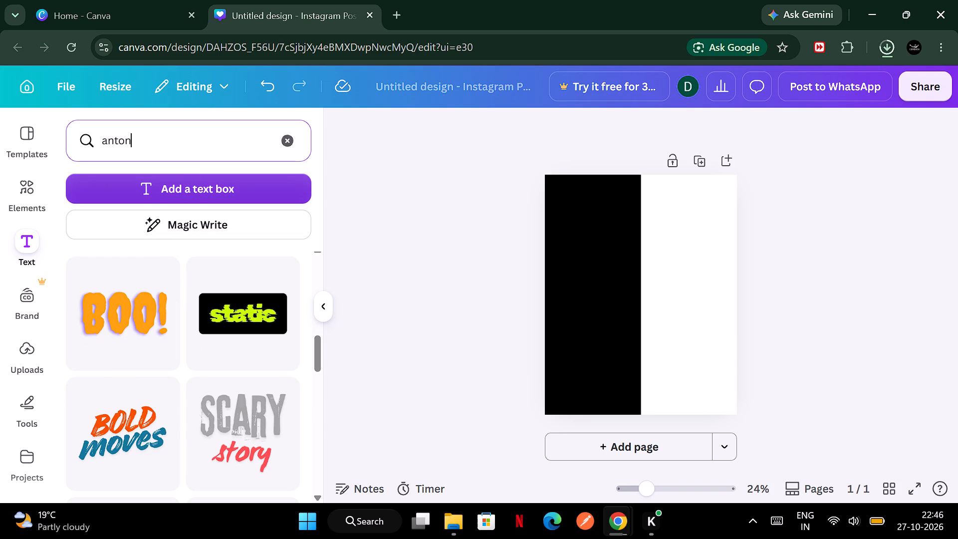
scroll(190, 174, "up", 11)
scroll(245, 245, "up", 6)
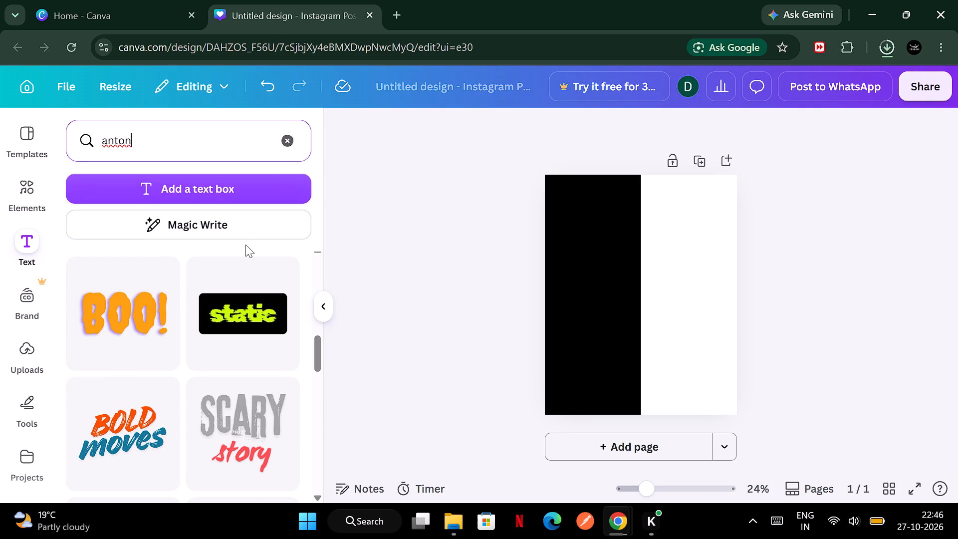
left_click(295, 136)
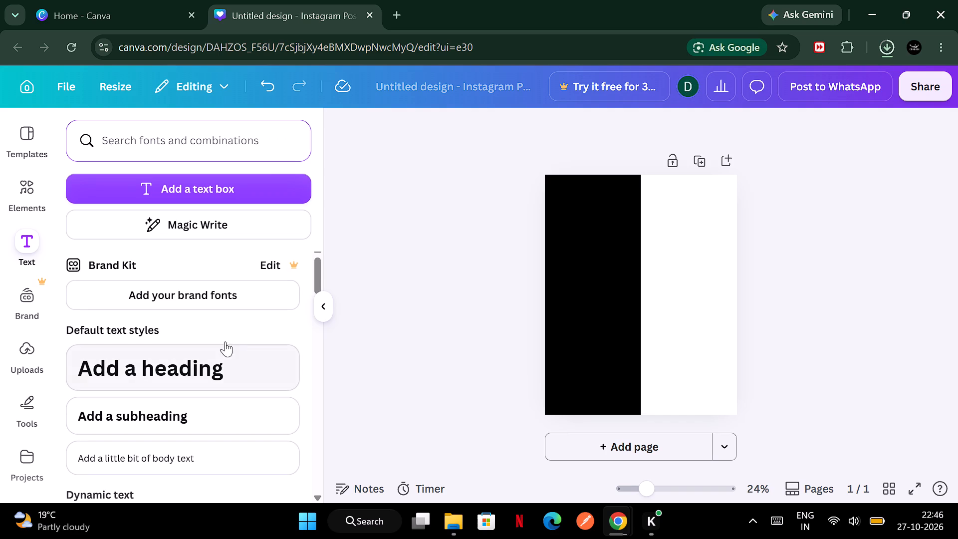
scroll(239, 253, "down", 2)
scroll(200, 373, "down", 2)
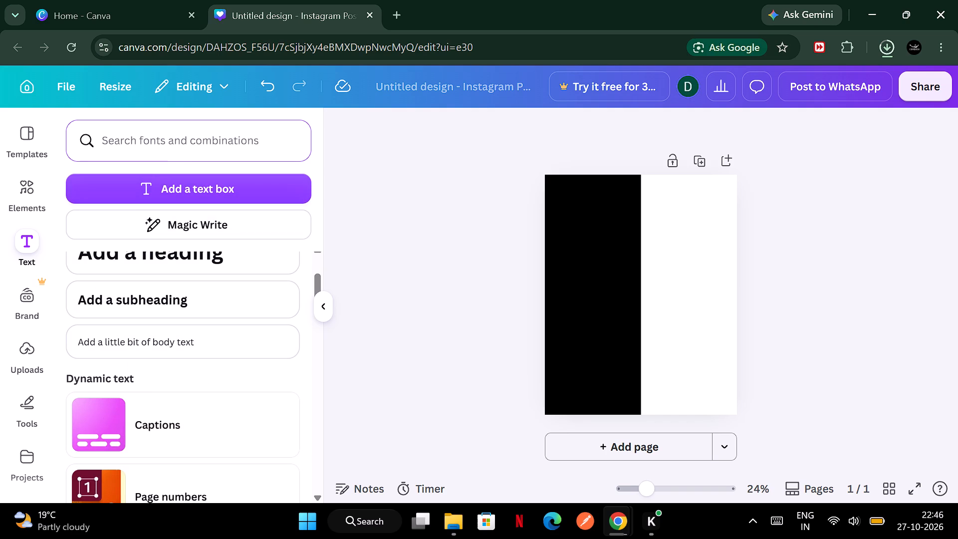
type("Anton")
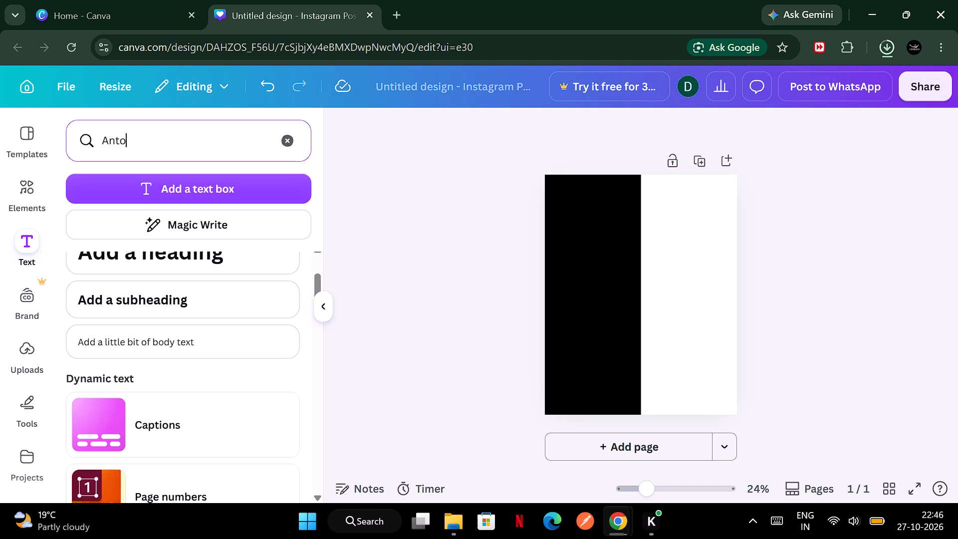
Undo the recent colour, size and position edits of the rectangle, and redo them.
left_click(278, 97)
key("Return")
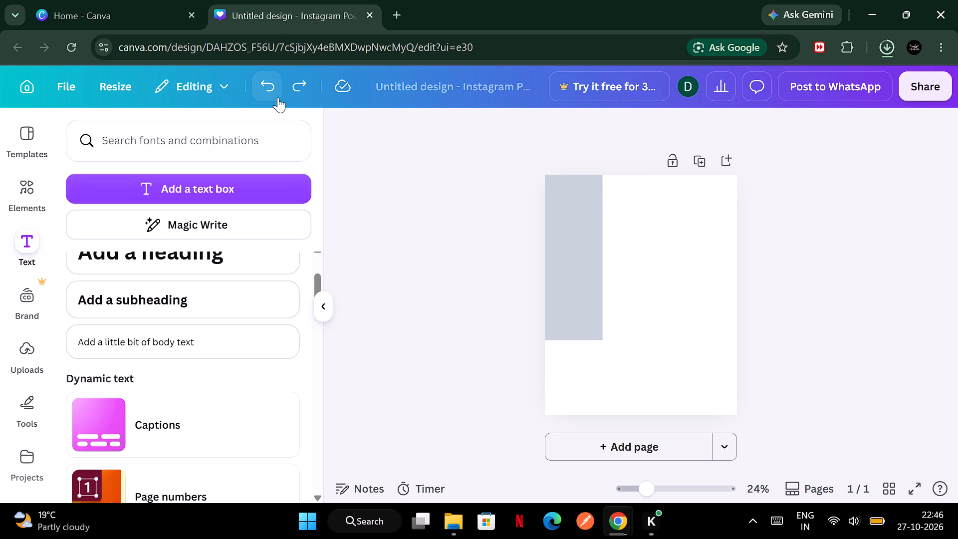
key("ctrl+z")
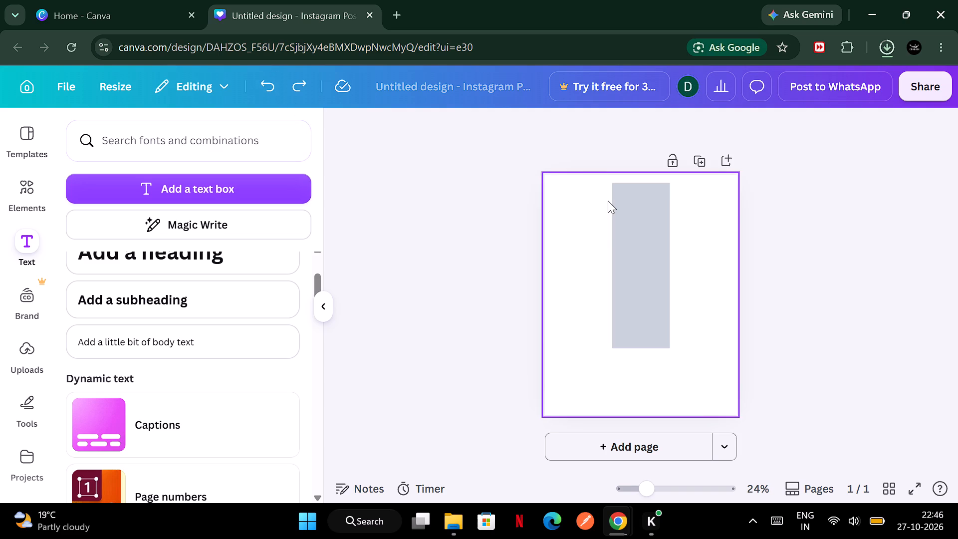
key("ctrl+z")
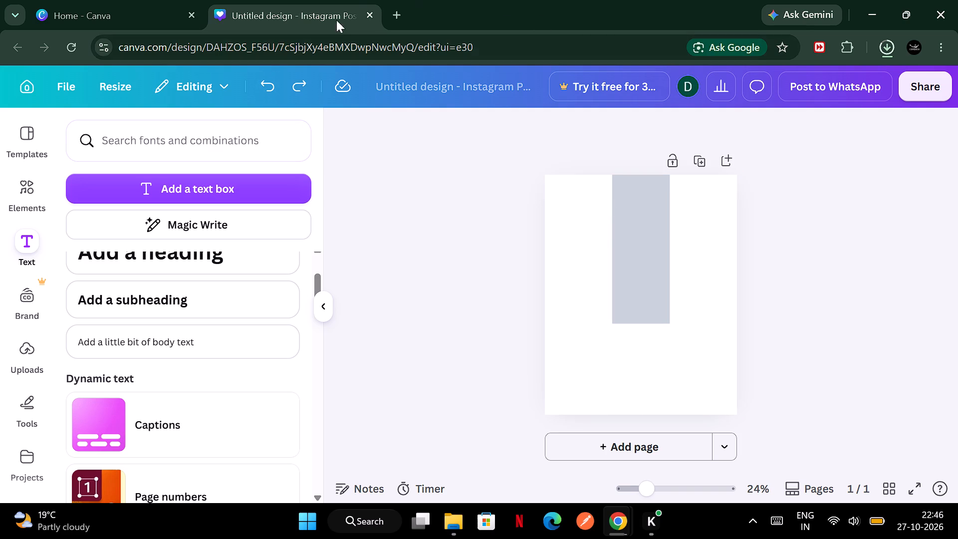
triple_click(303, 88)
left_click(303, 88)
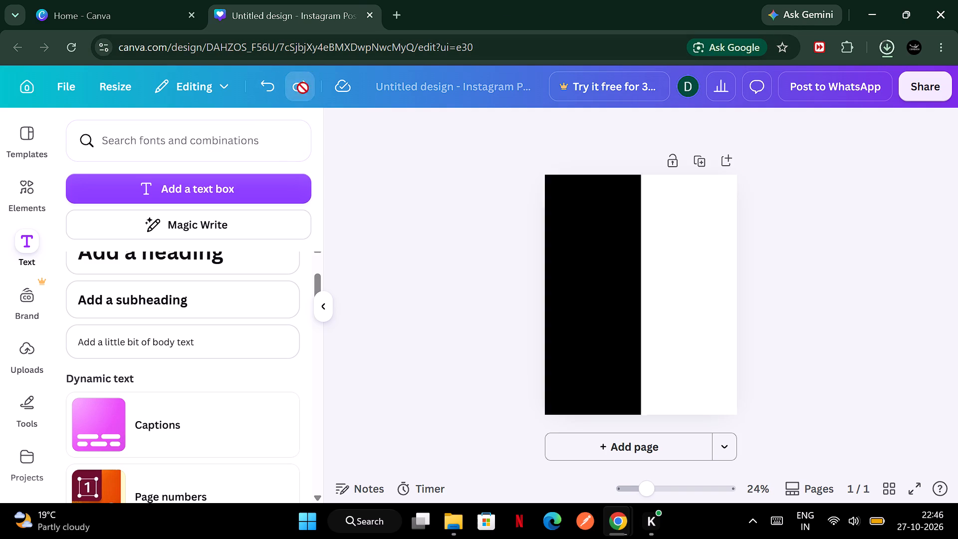
Add a text box to the page reading "Anton".
left_click(226, 189)
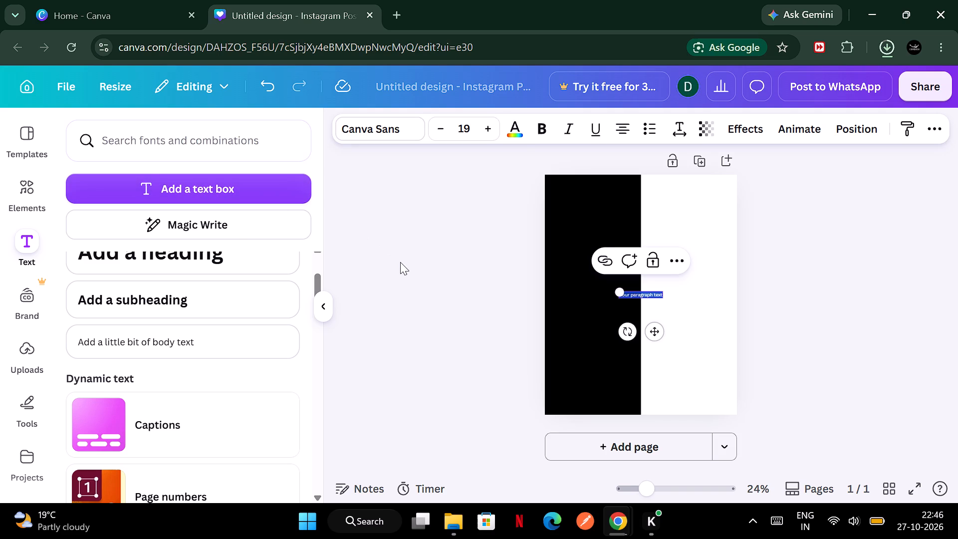
type("Anton")
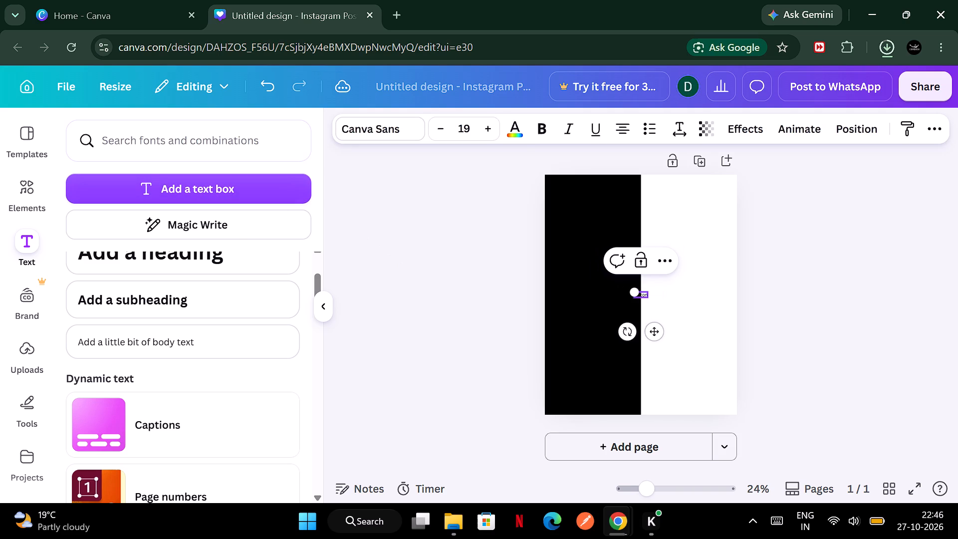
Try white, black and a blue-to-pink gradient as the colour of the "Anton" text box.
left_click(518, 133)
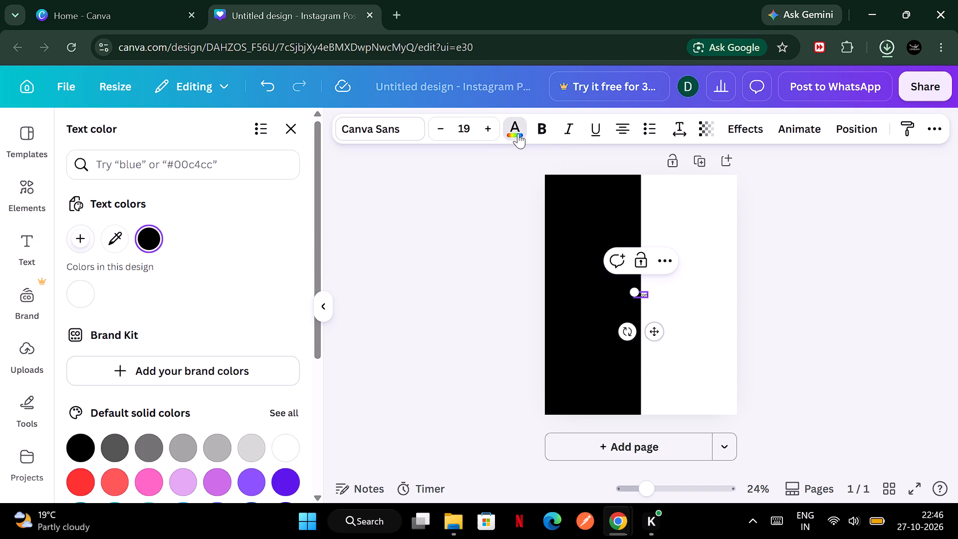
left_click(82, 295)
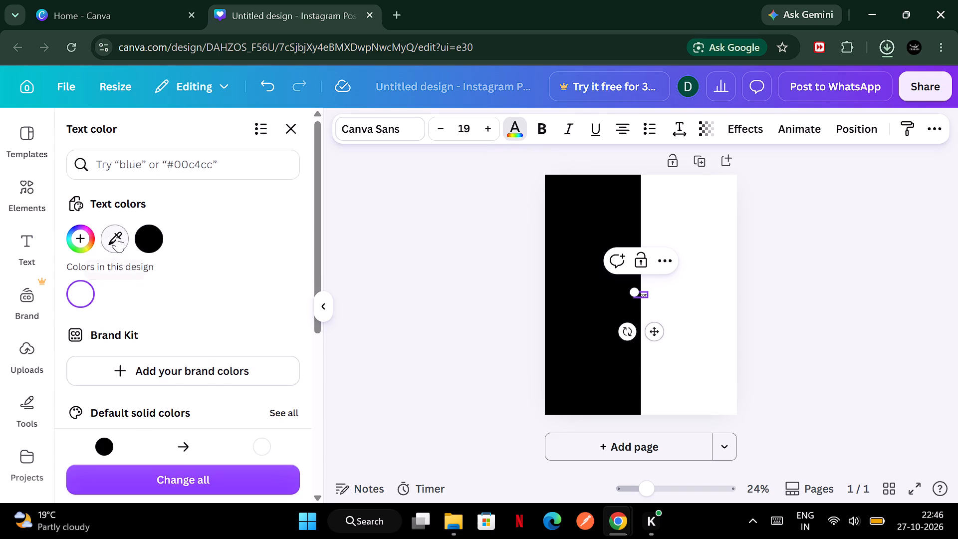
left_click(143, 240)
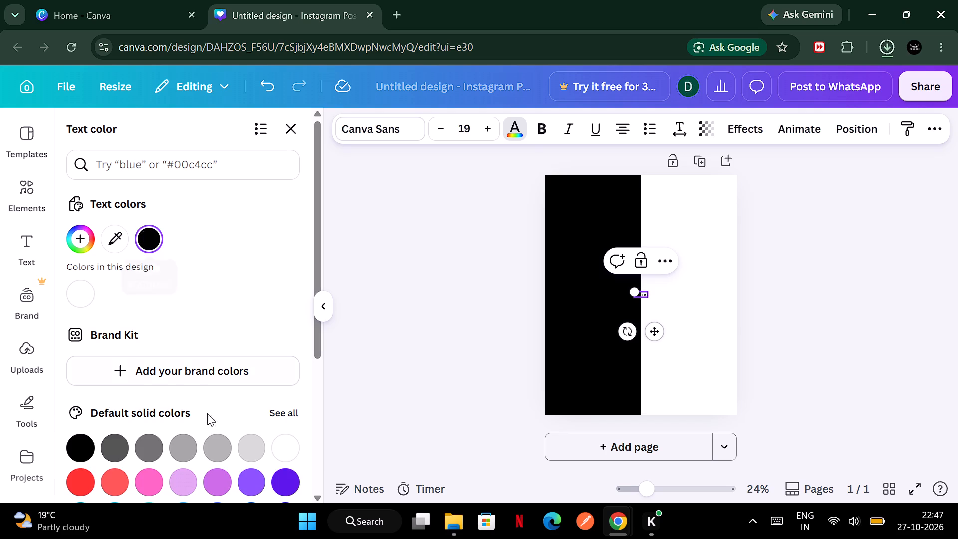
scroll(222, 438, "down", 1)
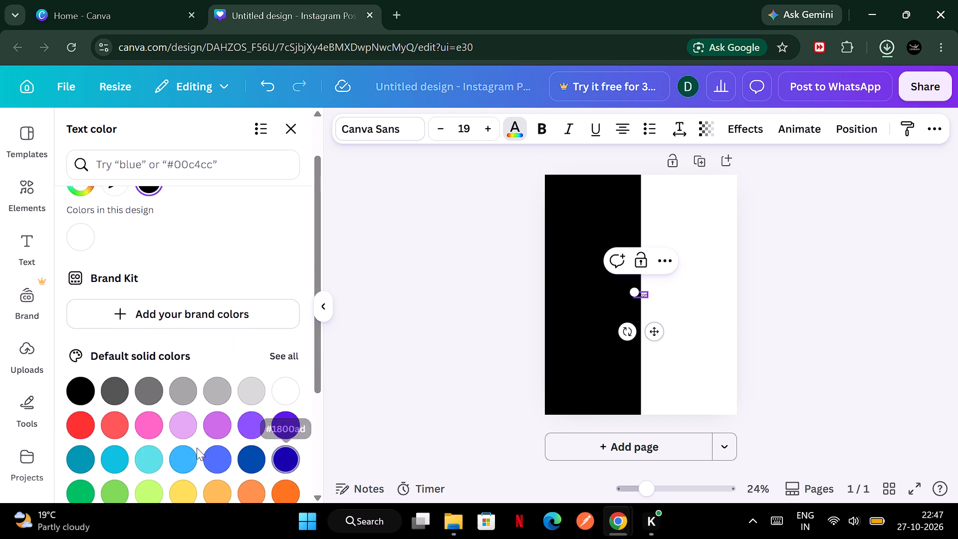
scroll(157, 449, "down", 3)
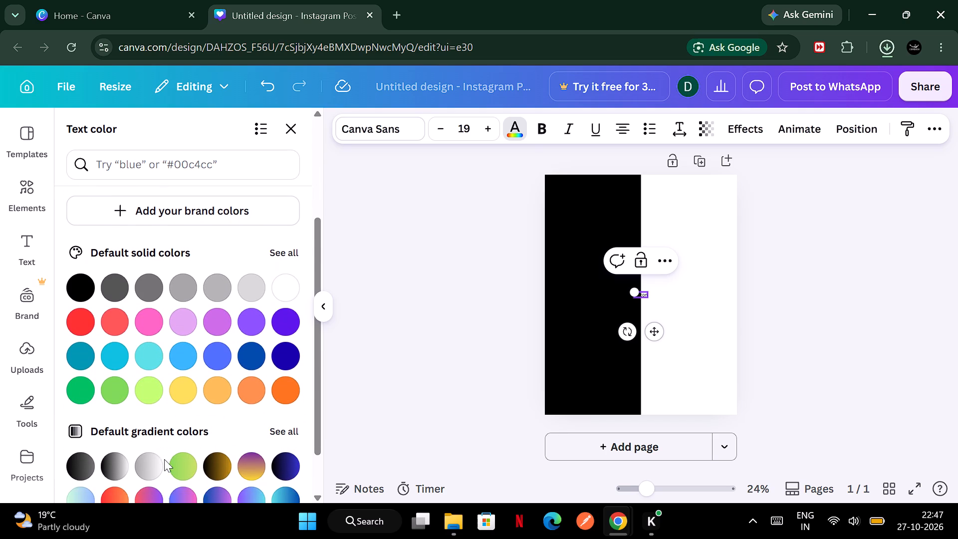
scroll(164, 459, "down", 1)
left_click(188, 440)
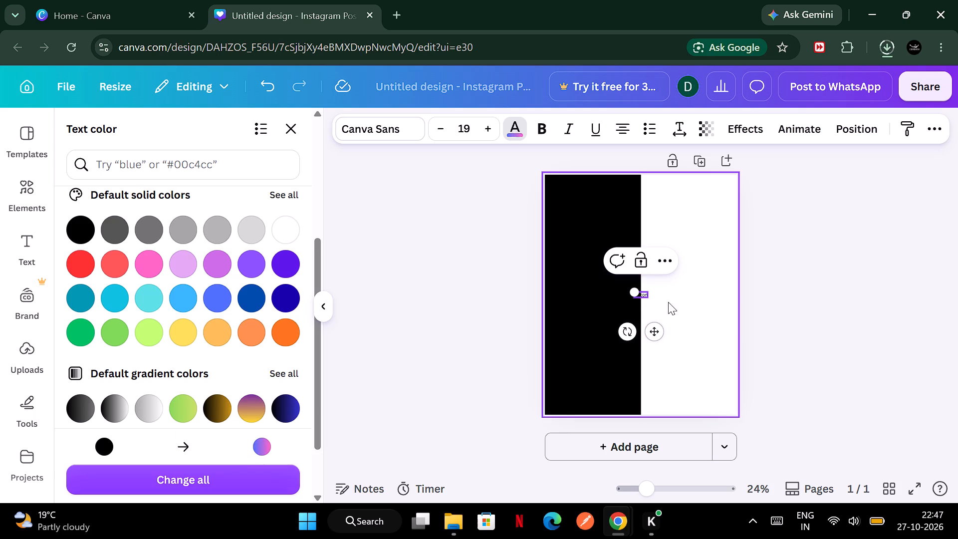
Enlarge the "Anton" text box by its corner to a font size of about 114.
left_click_drag(646, 289, 704, 200)
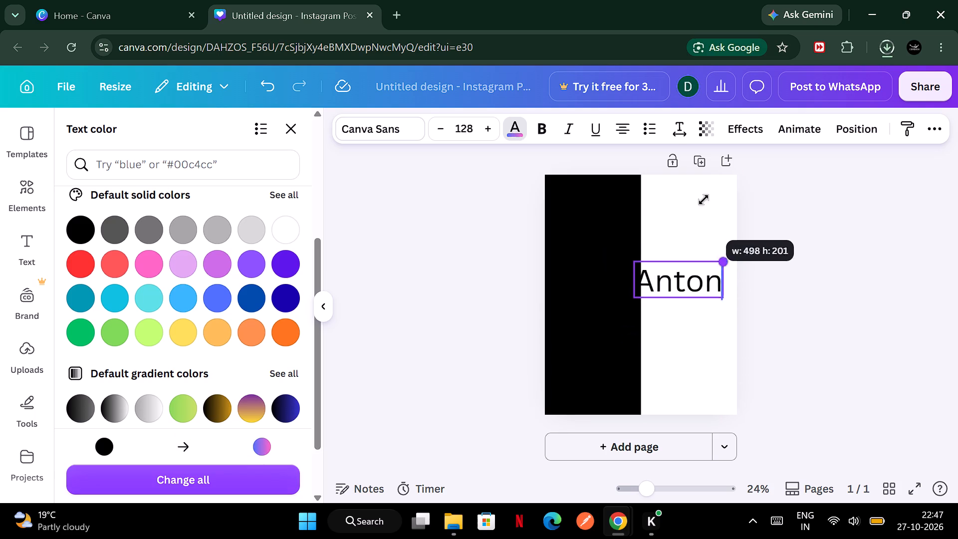
left_click_drag(704, 200, 682, 187)
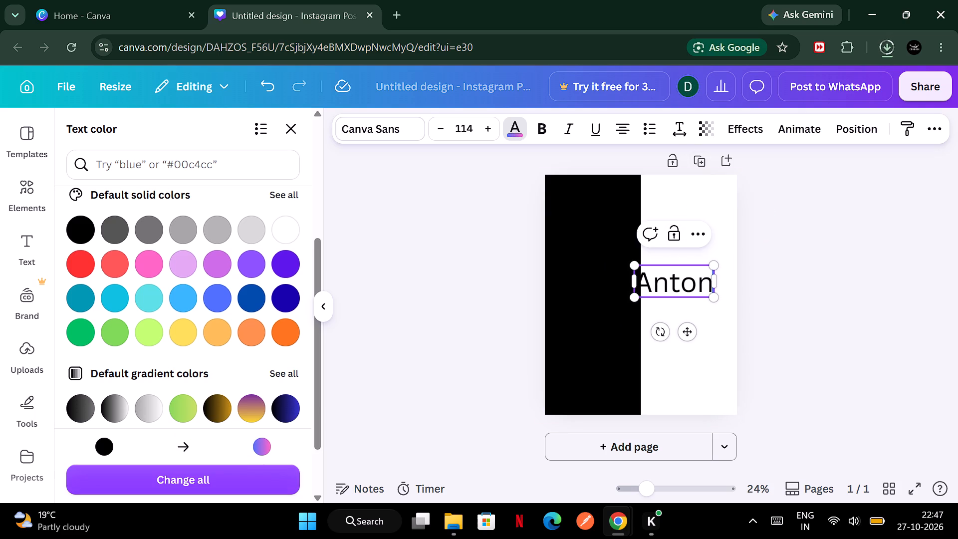
Select all of the "Anton" text, try the blue-to-pink gradient, and colour it with the default black-to-grey gradient.
left_click(666, 287)
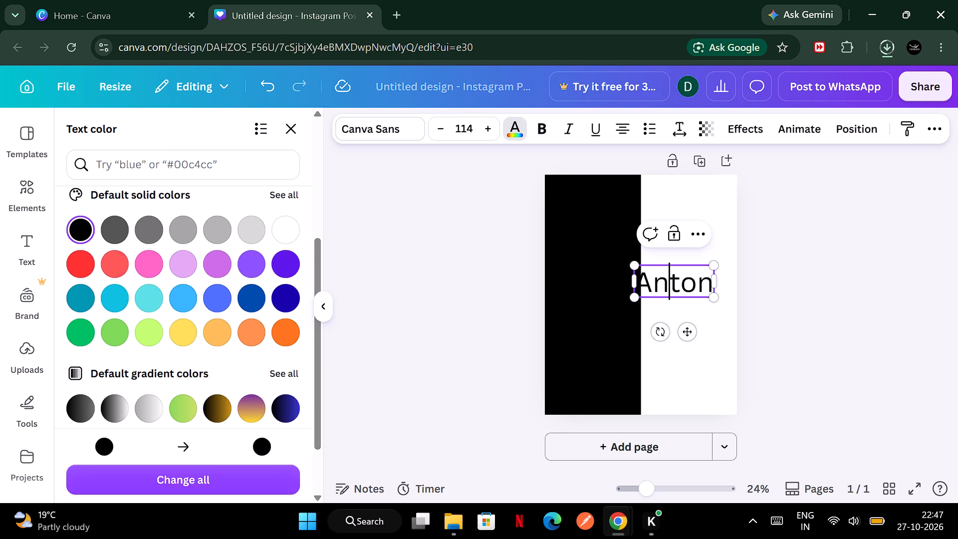
key("ctrl+a")
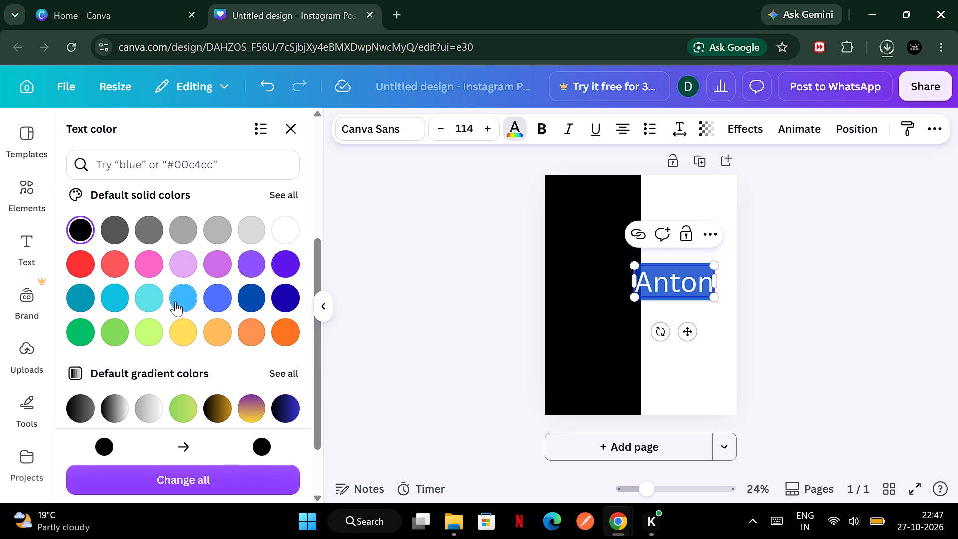
scroll(195, 371, "down", 2)
left_click(190, 372)
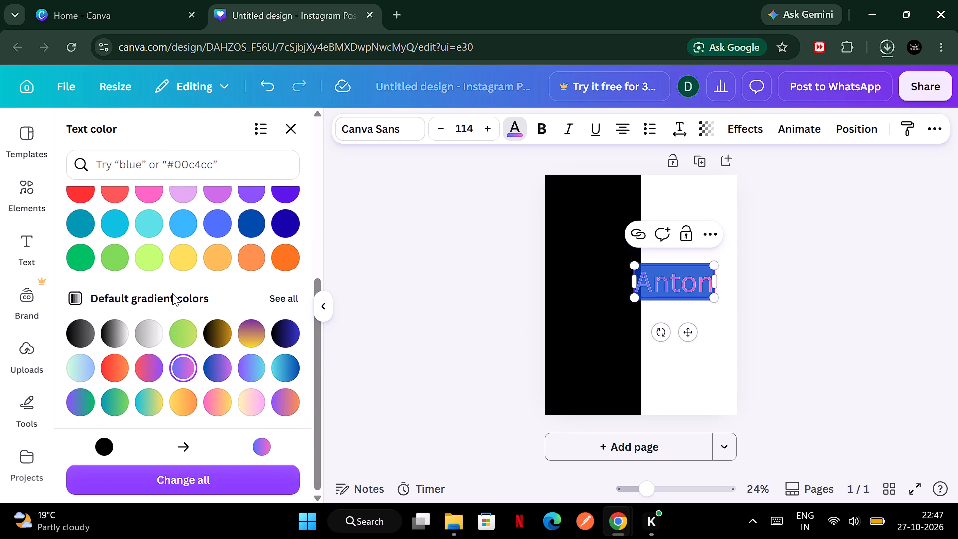
left_click(79, 337)
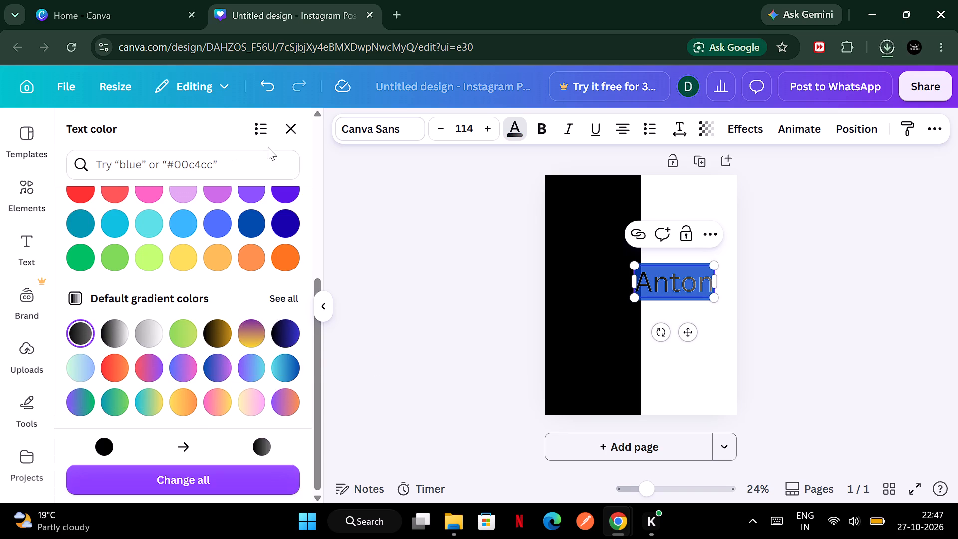
left_click(283, 128)
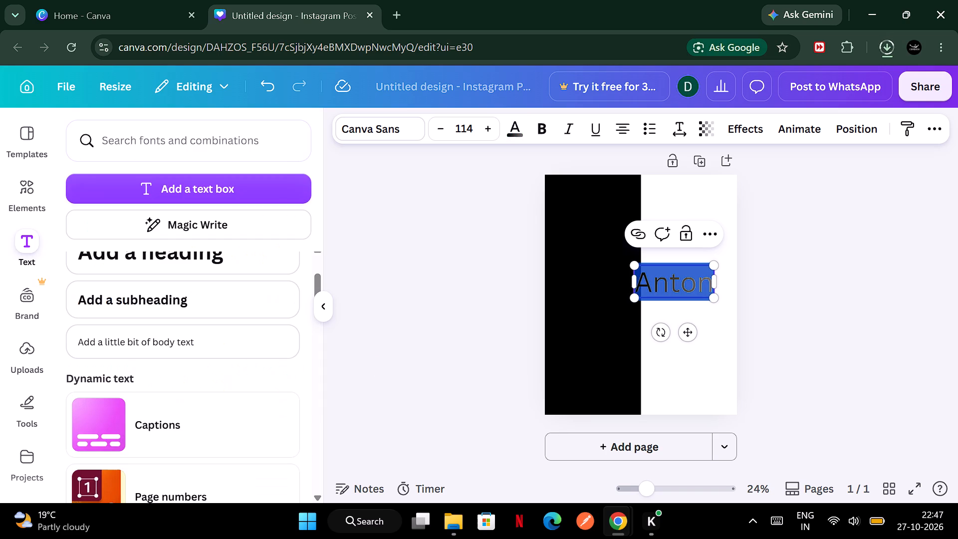
Apply bold formatting within the "Anton" text box.
triple_click(668, 279)
left_click(668, 279)
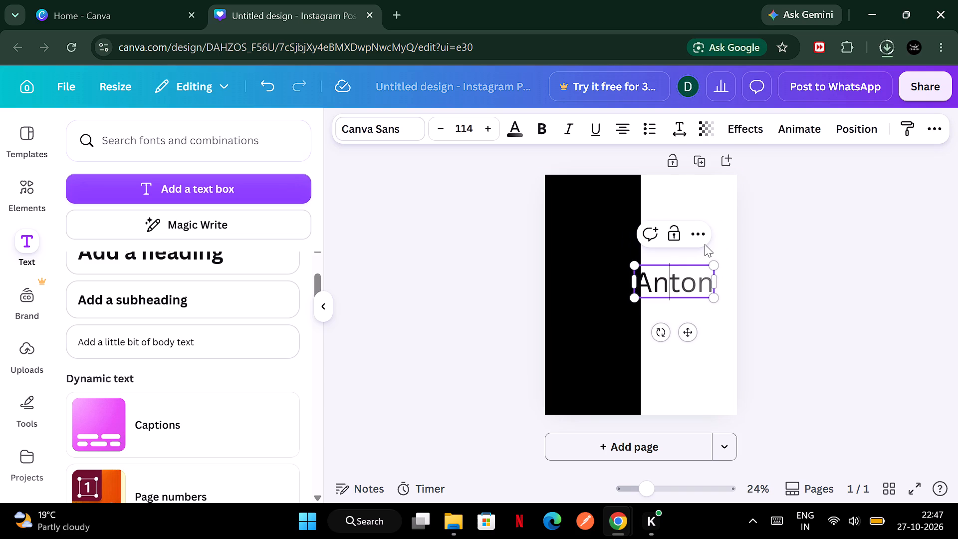
left_click(694, 274)
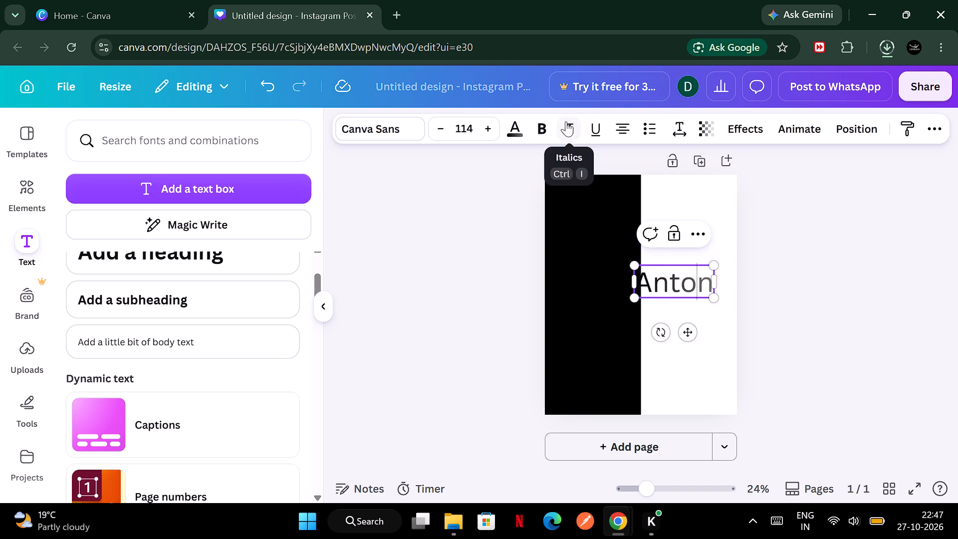
left_click(537, 135)
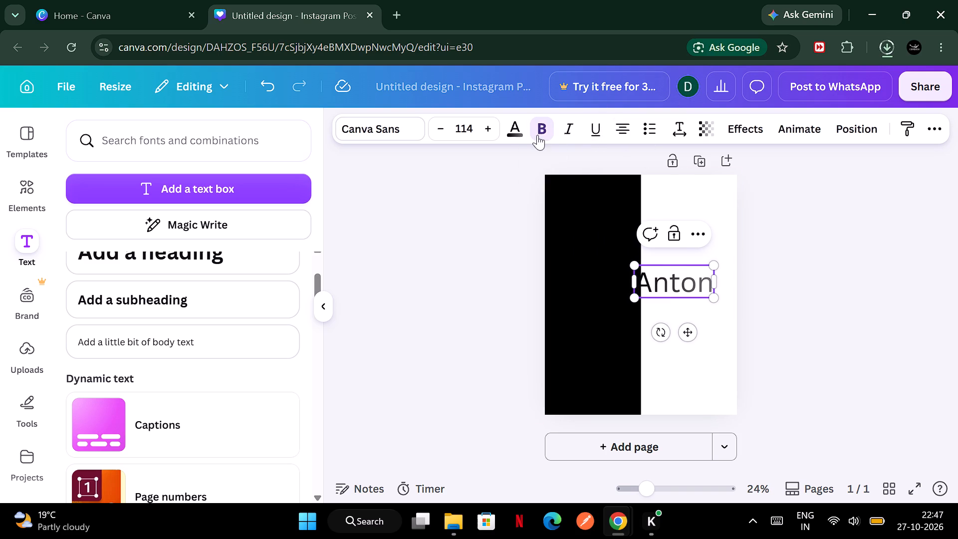
Change the font of the "Anton" text to Anton.
left_click(400, 133)
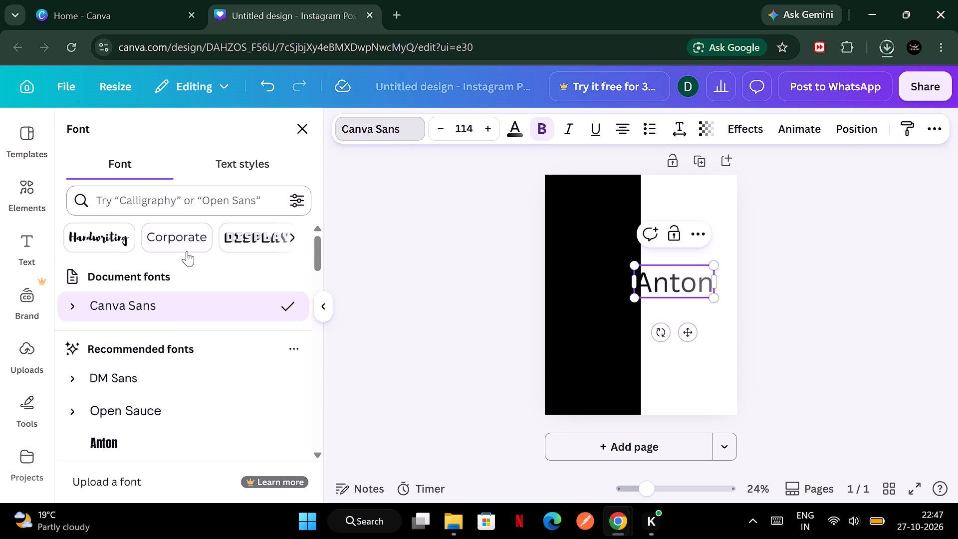
scroll(197, 365, "down", 1)
left_click(124, 369)
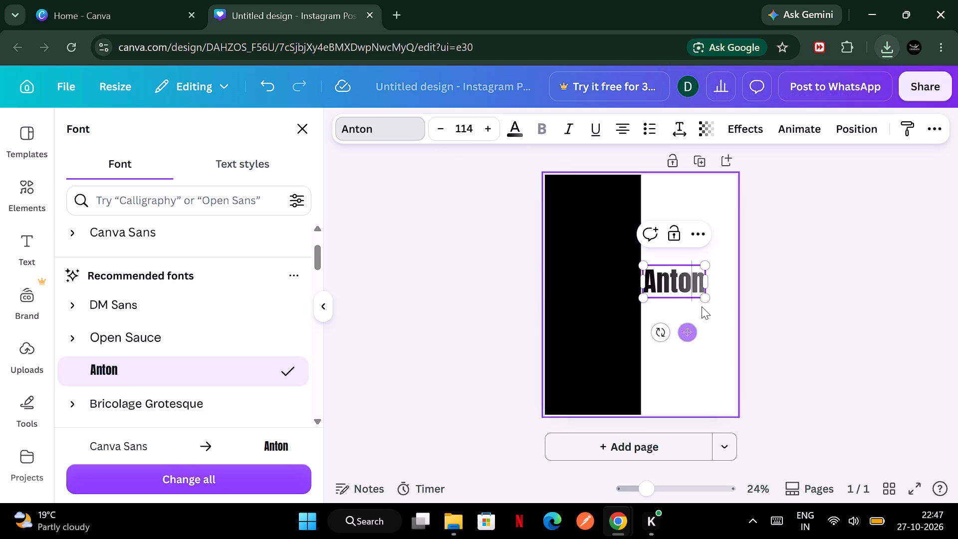
Enlarge the "Anton" text to a font size of about 195.
left_click_drag(707, 299, 728, 307)
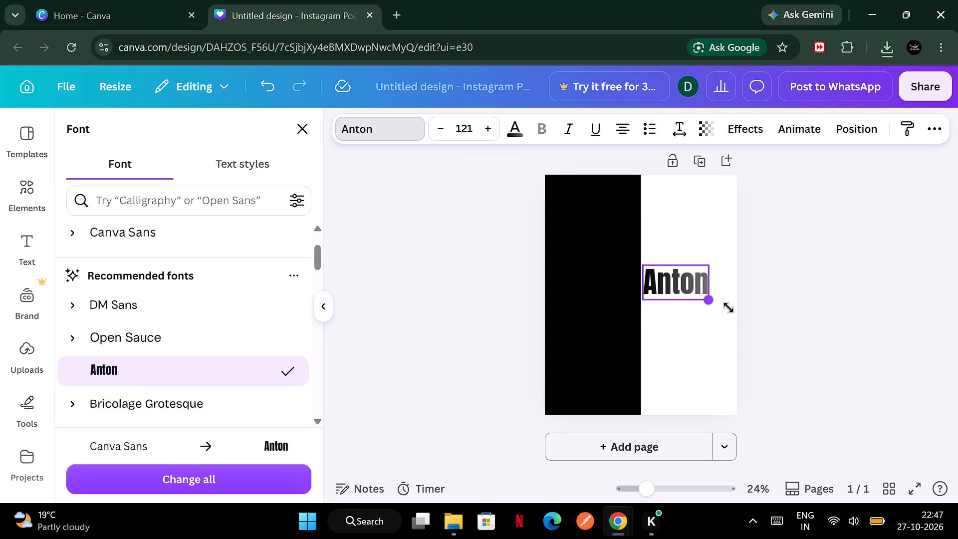
left_click_drag(728, 307, 749, 324)
Clear the existing wording from the "Anton" text box, leaving it ready for new text.
left_click(716, 289)
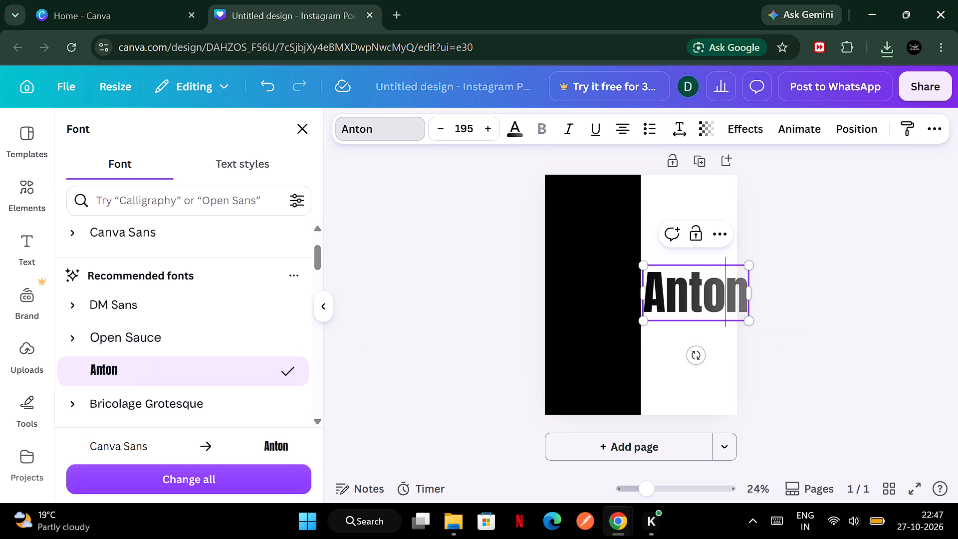
key("ctrl+a")
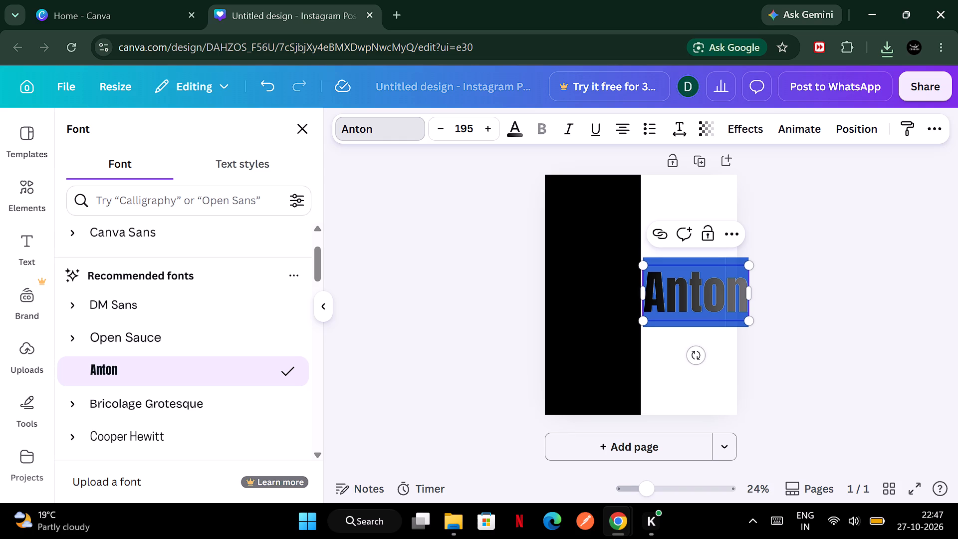
type("Arsh")
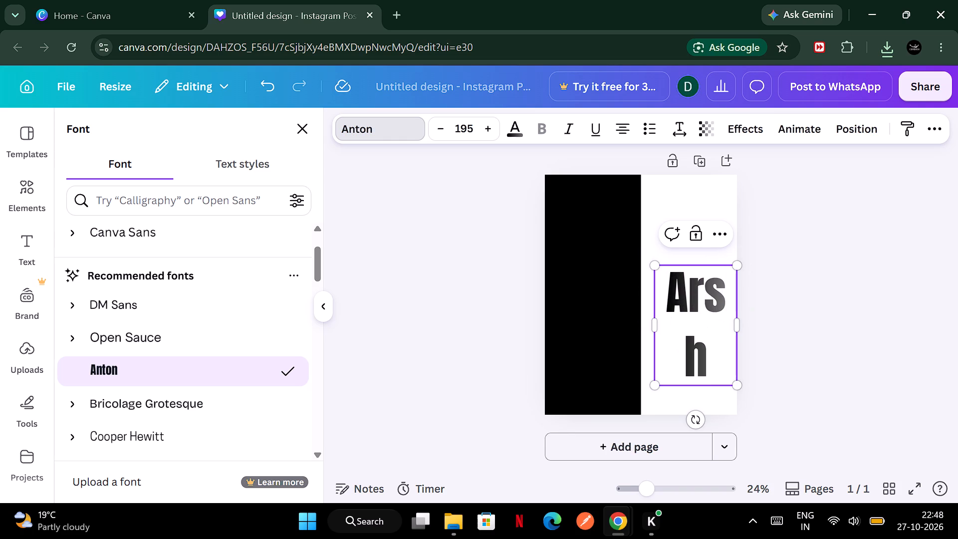
key("BackSpace")
key("BackSpace")
key("BackSpace")
key("BackSpace")
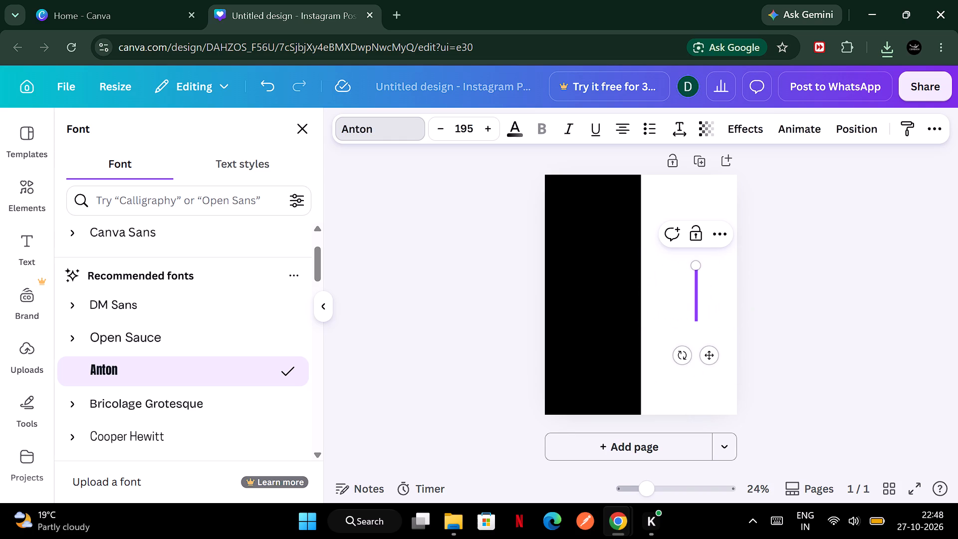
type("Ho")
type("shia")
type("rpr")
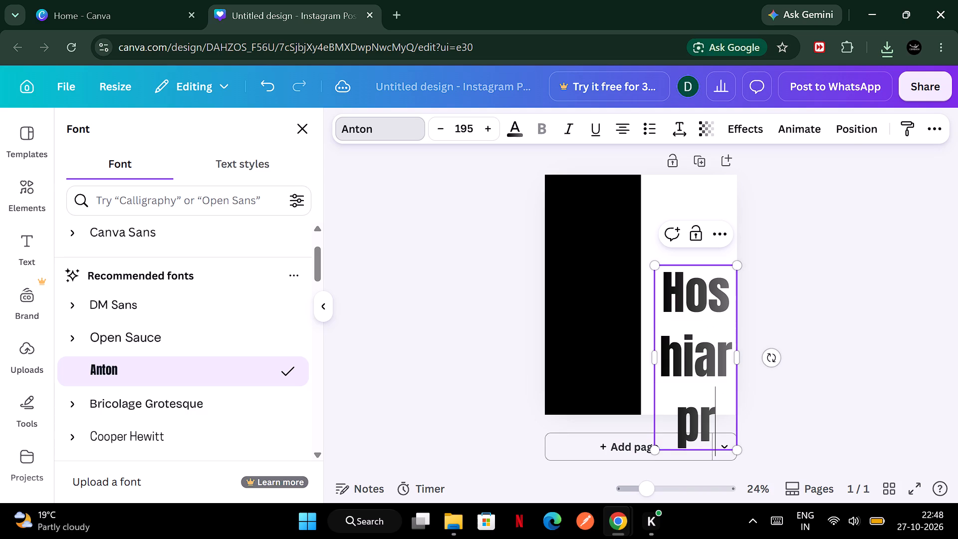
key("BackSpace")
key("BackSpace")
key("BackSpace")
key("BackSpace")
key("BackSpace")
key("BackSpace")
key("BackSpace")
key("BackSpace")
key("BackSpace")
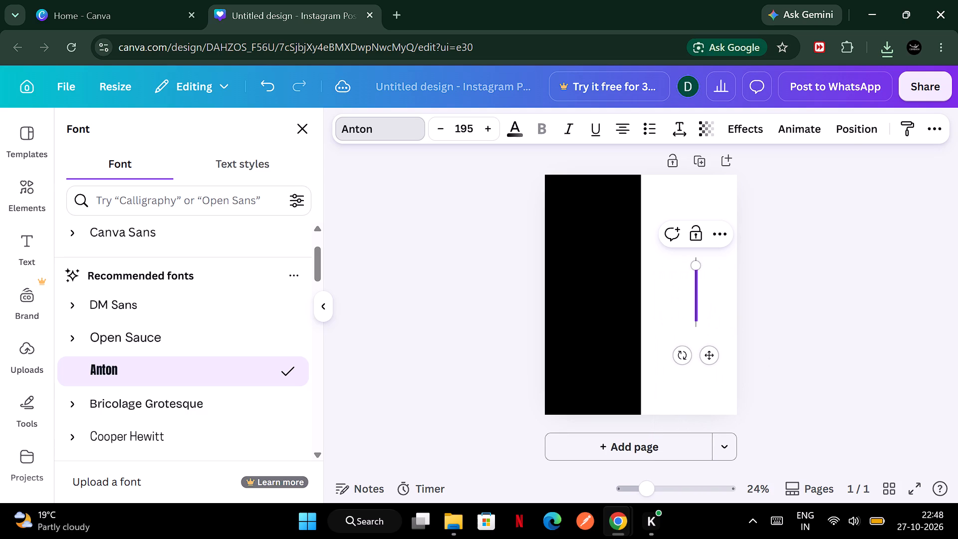
Enter "Punjab" in the emptied text box and widen the box until the word fits on one line.
type("Punjab")
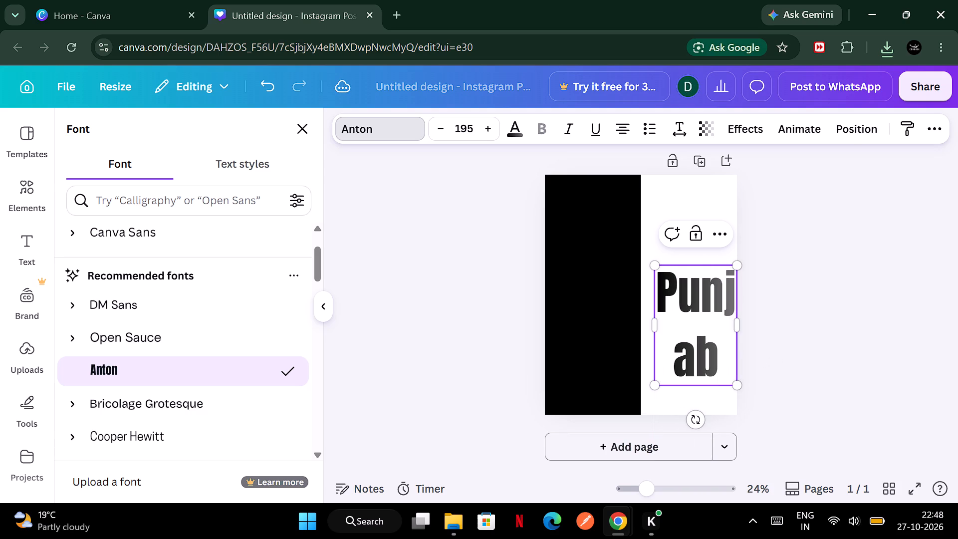
left_click_drag(738, 327, 769, 320)
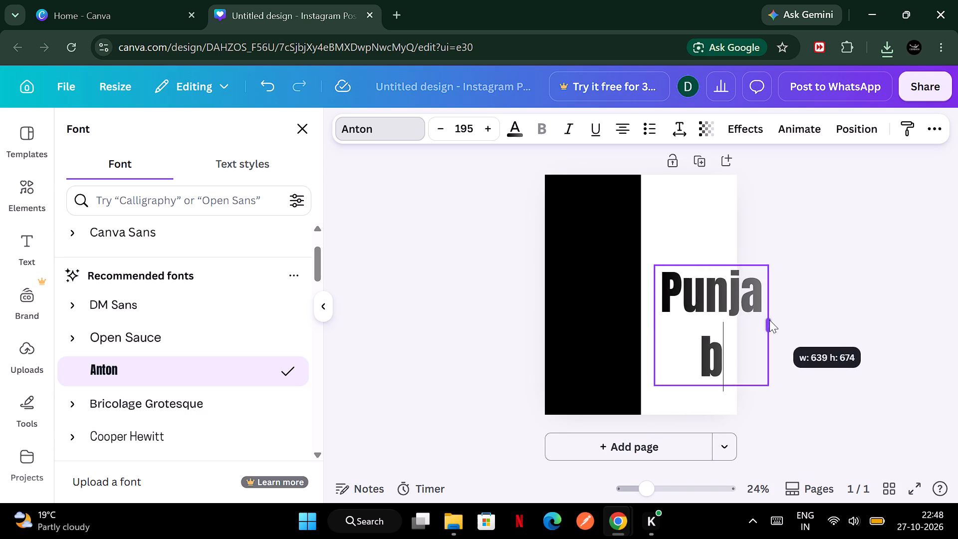
left_click_drag(769, 320, 824, 306)
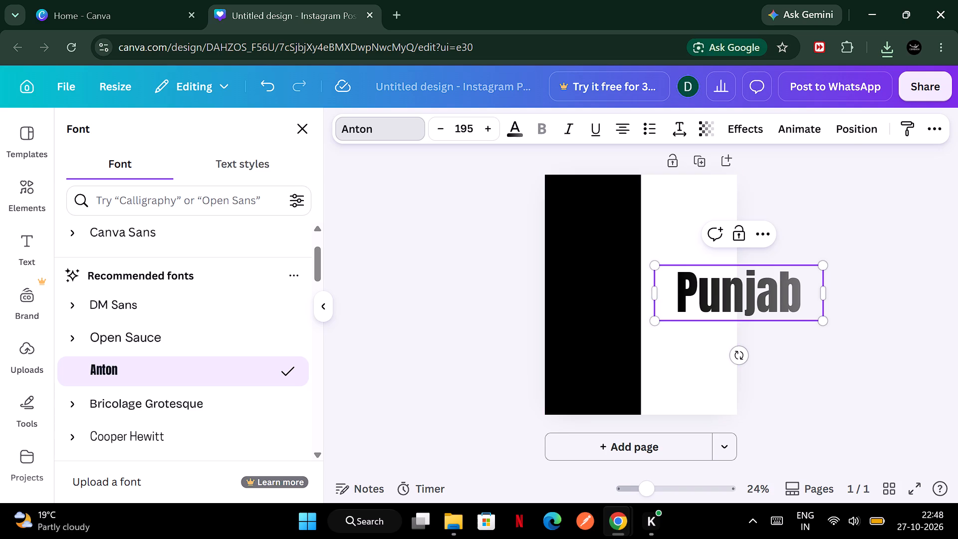
Rotate the "Punjab" text counterclockwise until it stands vertical, reading from bottom to top.
left_click_drag(737, 354, 781, 316)
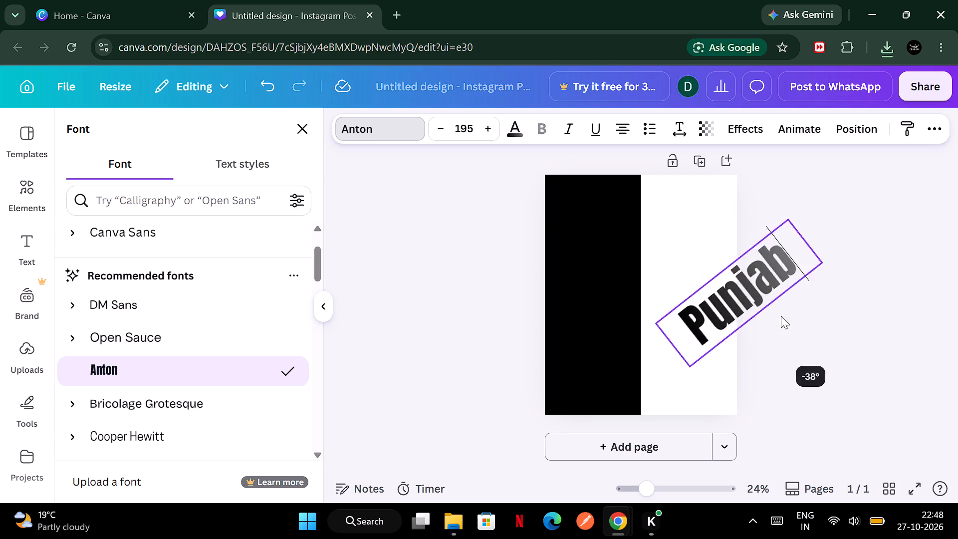
left_click_drag(781, 316, 771, 294)
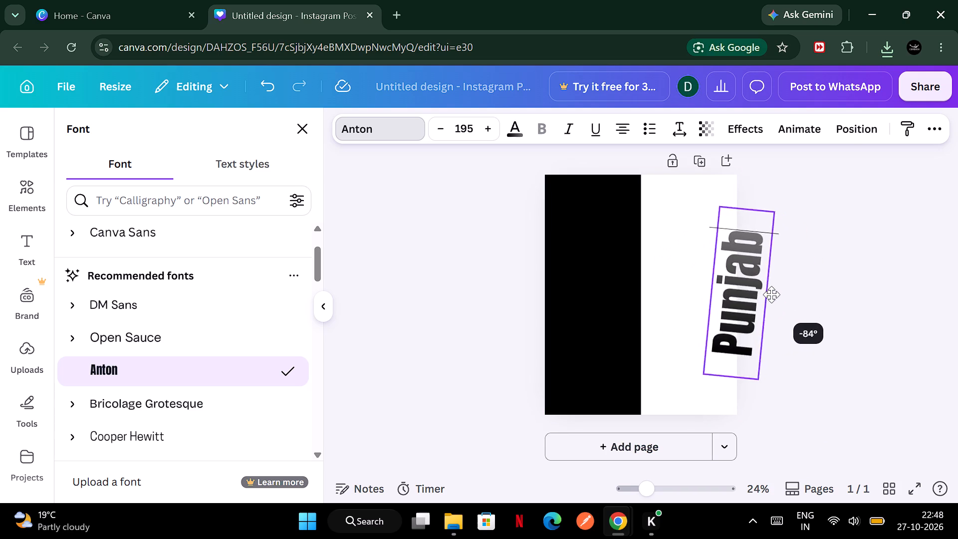
left_click_drag(771, 294, 775, 296)
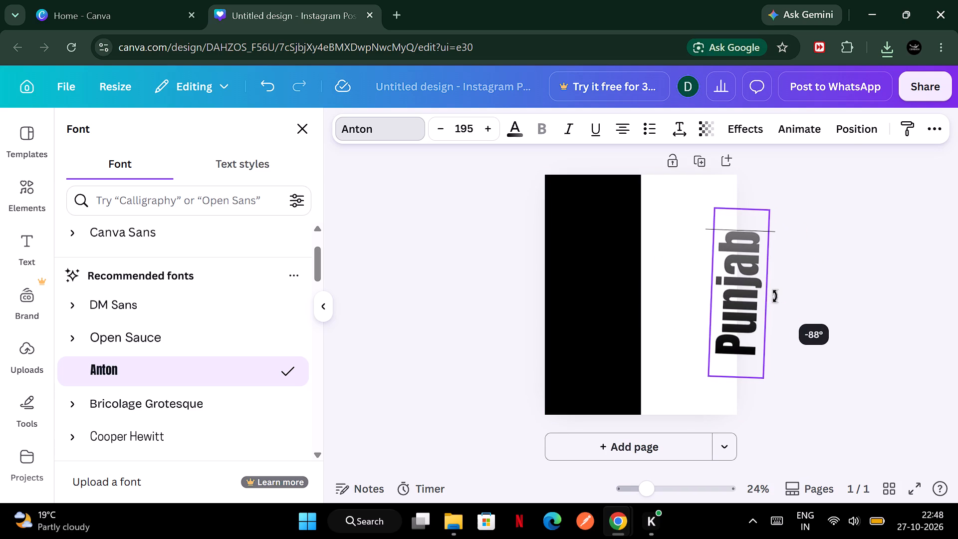
left_click_drag(775, 296, 776, 295)
Move the vertical "Punjab" text onto the page's centre line, straddling the black and white halves.
left_click_drag(753, 292, 714, 287)
left_click_drag(750, 224, 713, 225)
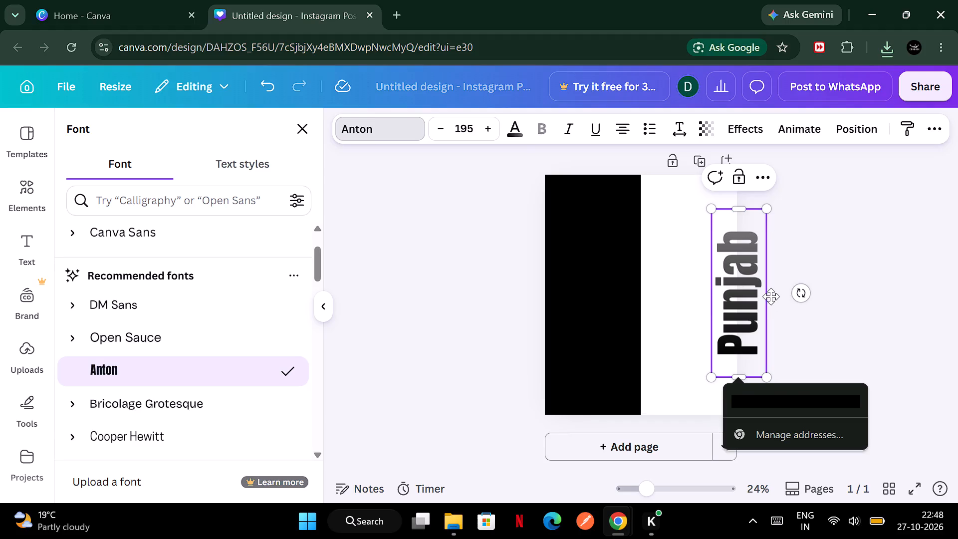
left_click_drag(771, 296, 704, 291)
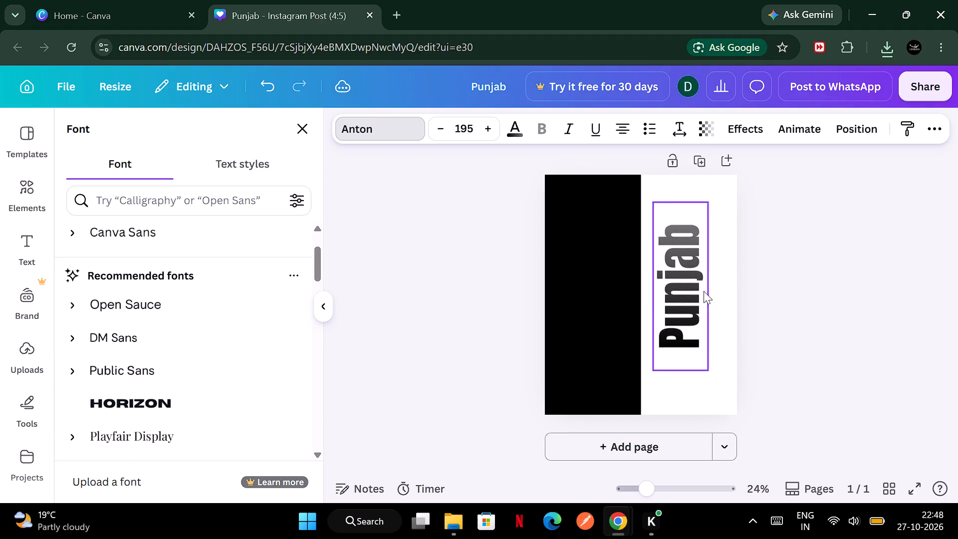
left_click_drag(704, 291, 676, 292)
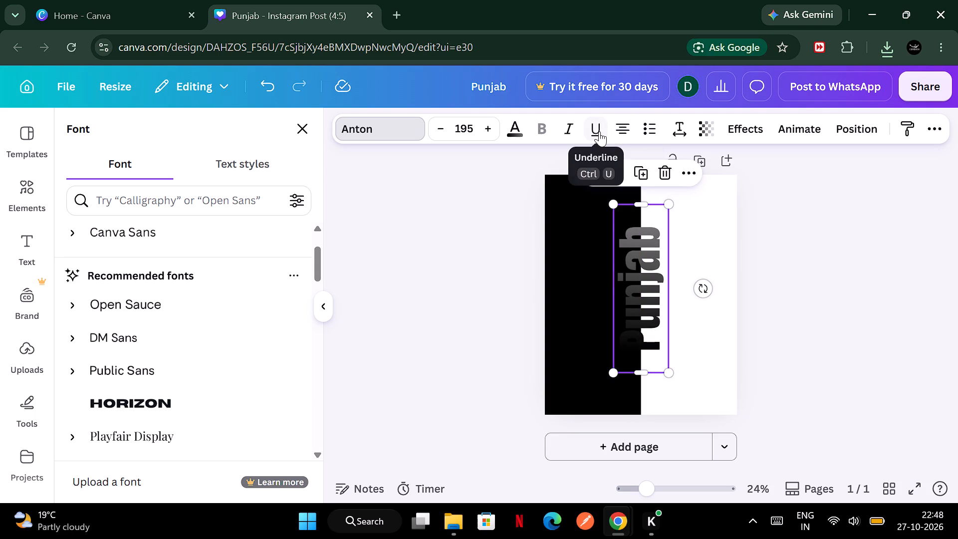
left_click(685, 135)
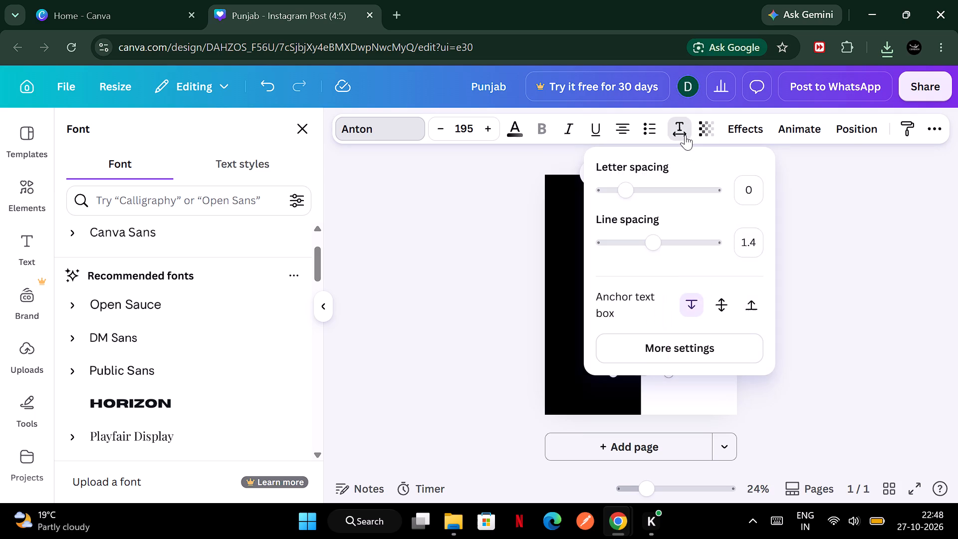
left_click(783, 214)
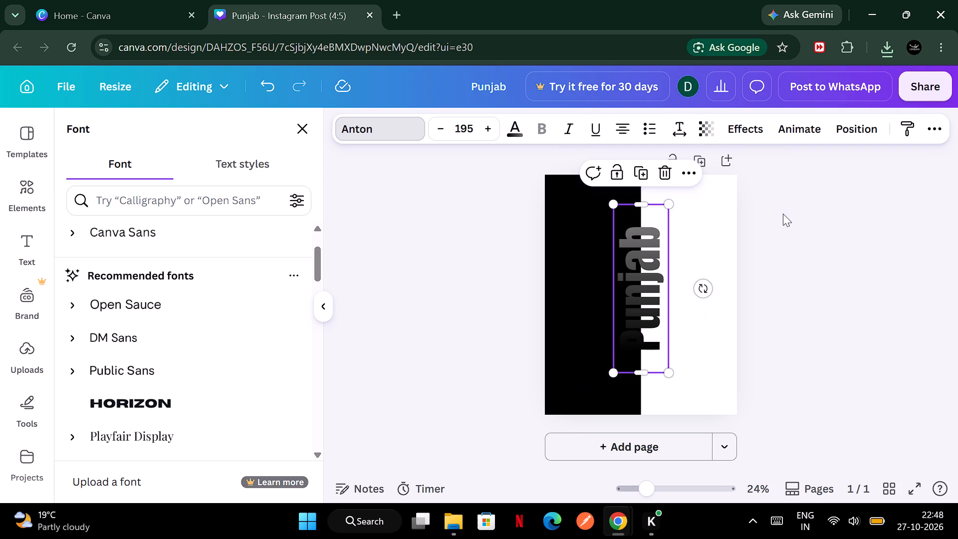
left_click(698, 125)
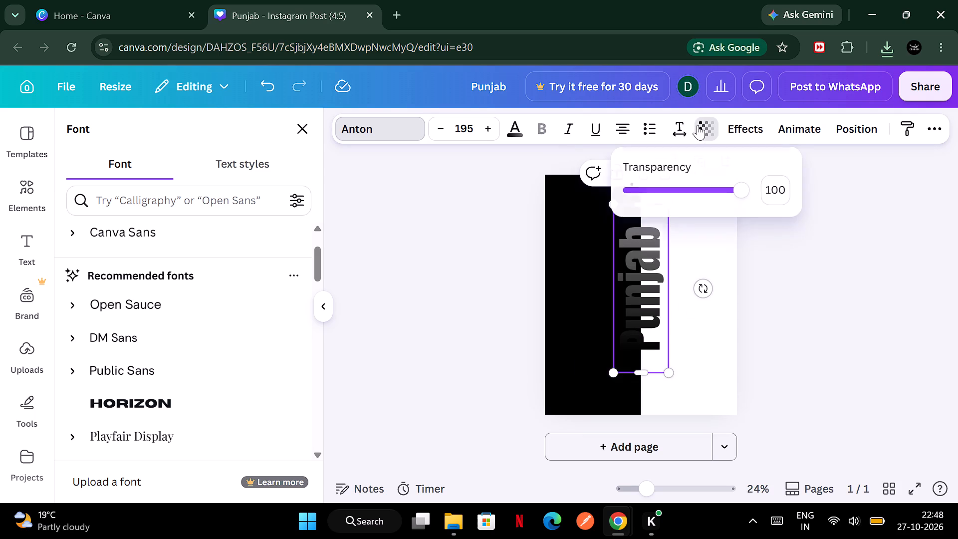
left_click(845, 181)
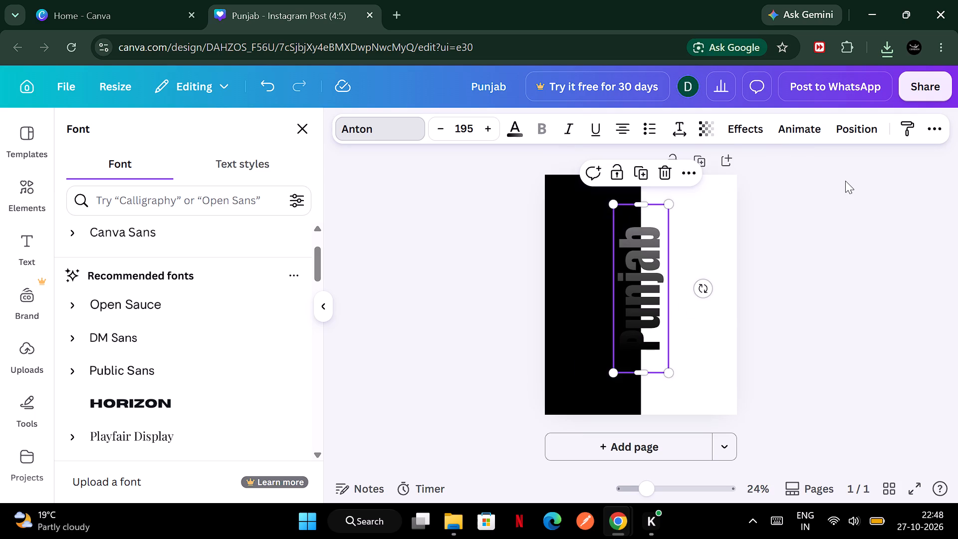
Apply the Hollow text effect to "Punjab".
left_click(735, 126)
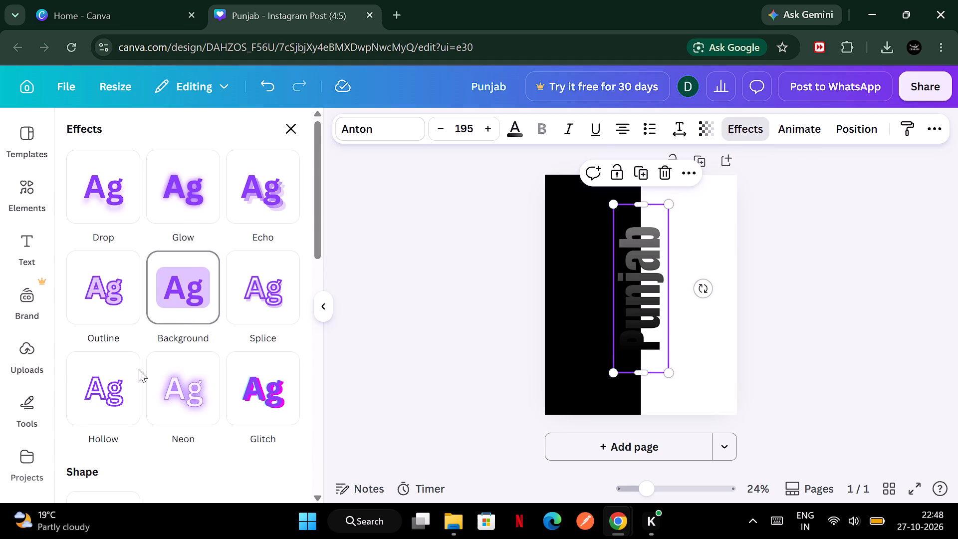
left_click(126, 388)
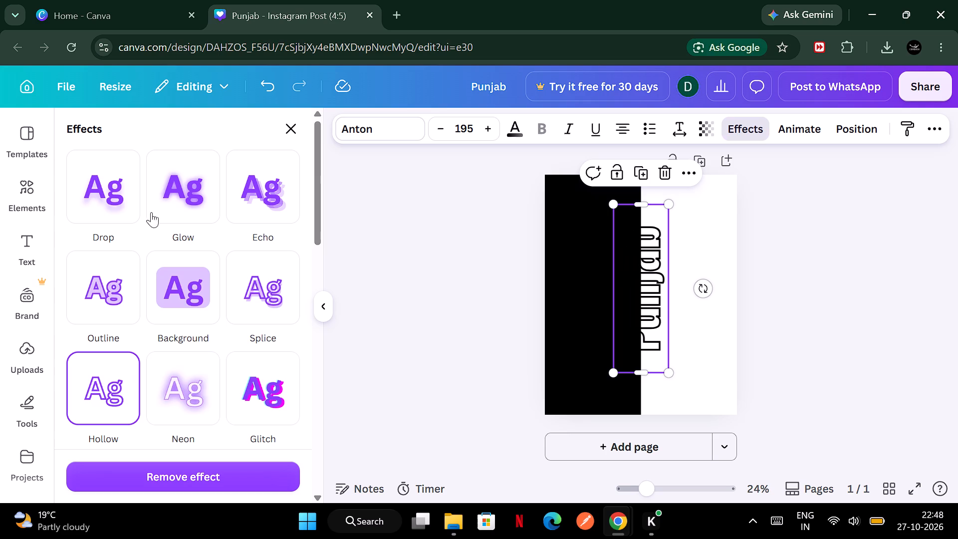
scroll(179, 390, "down", 3)
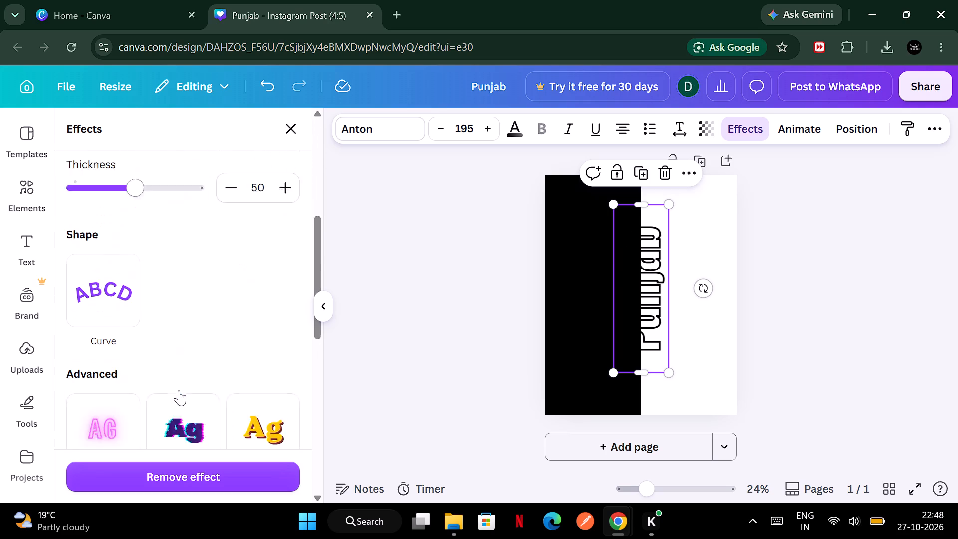
scroll(179, 390, "down", 1)
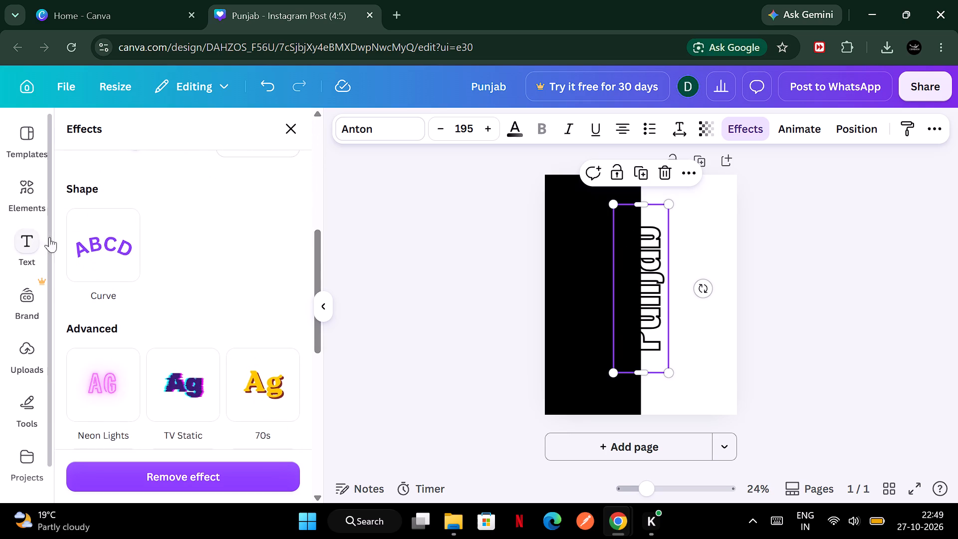
Add a third colour to the "Punjab" text's gradient and adjust it to dark red #612B2B.
left_click(633, 280)
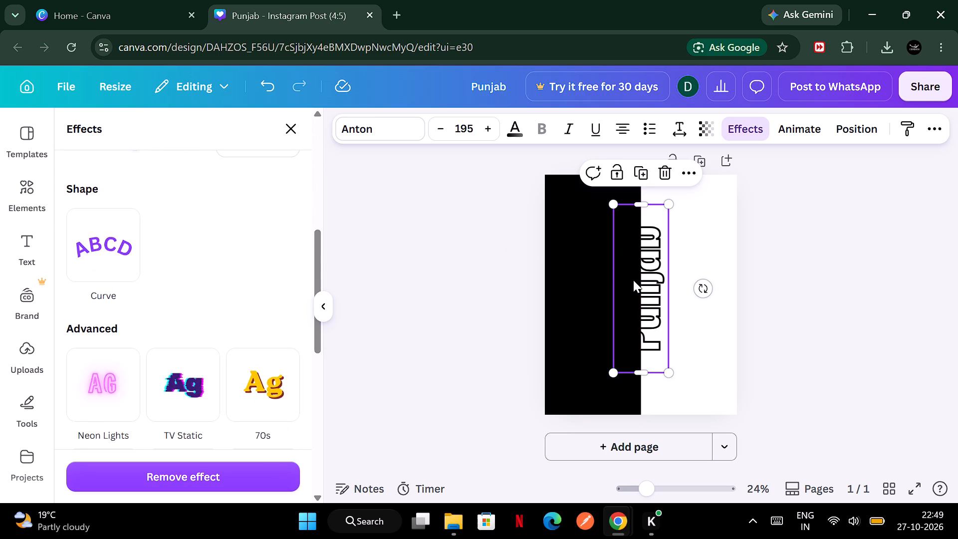
left_click(507, 120)
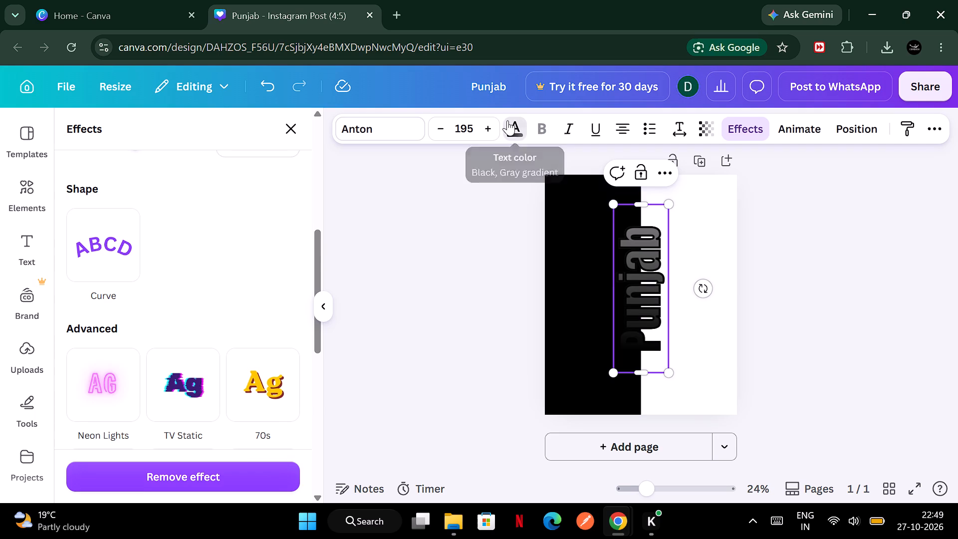
left_click(507, 120)
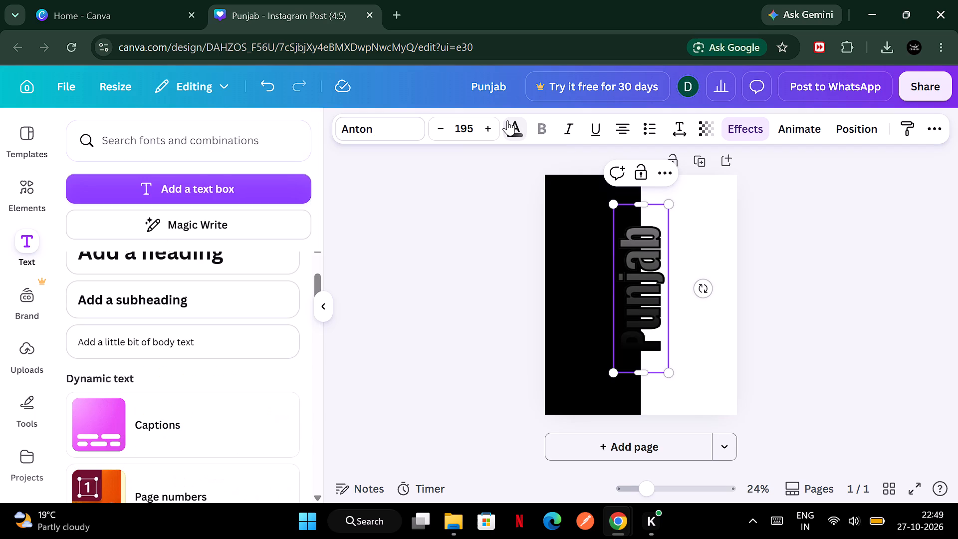
left_click(508, 124)
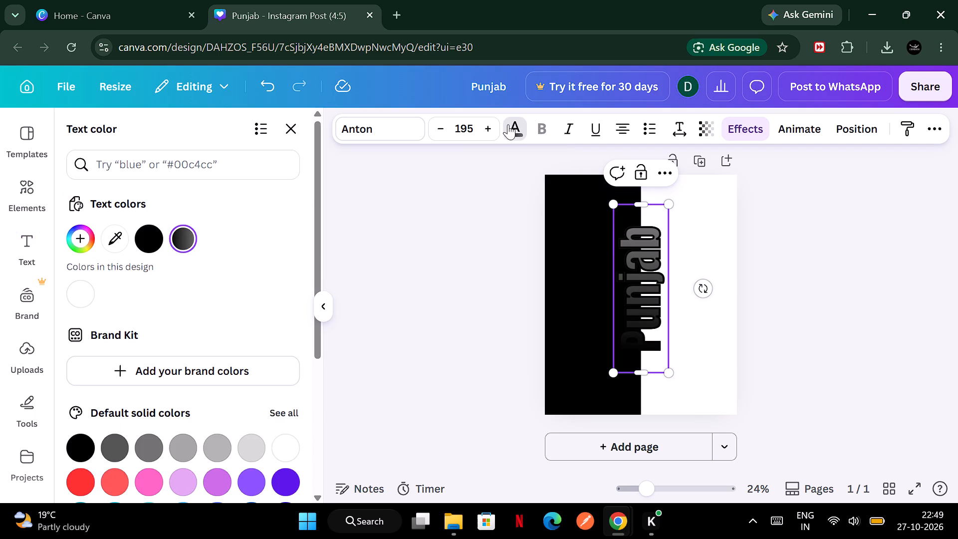
left_click(86, 237)
scroll(216, 383, "down", 2)
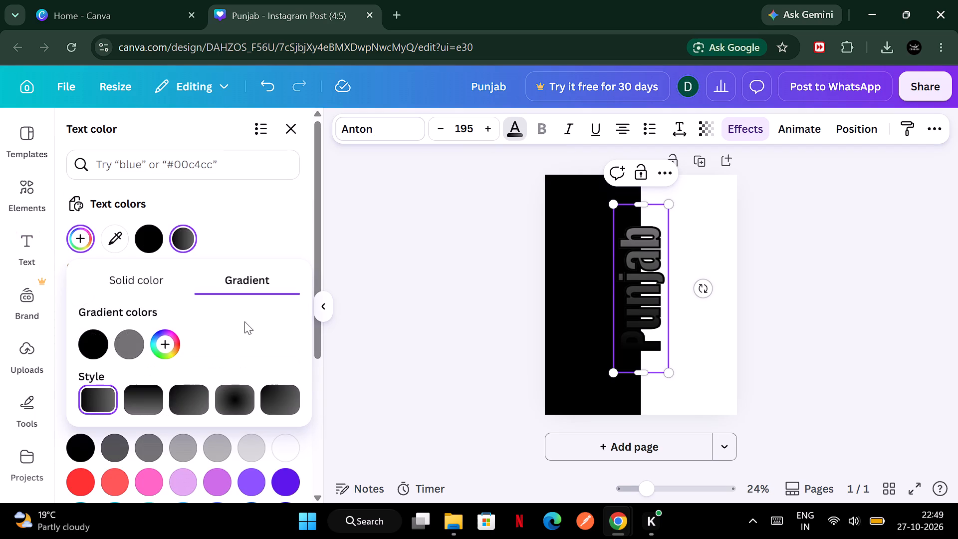
left_click(168, 341)
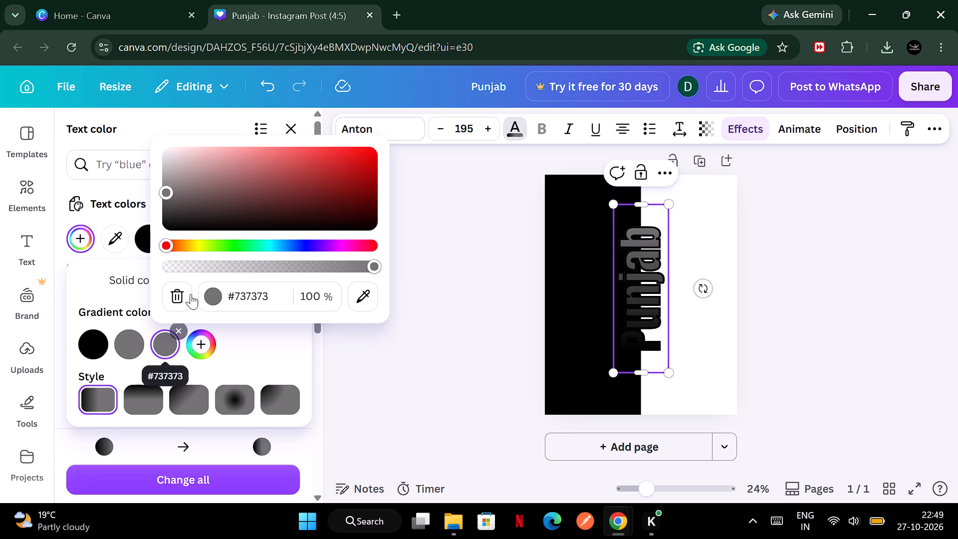
left_click_drag(167, 191, 226, 185)
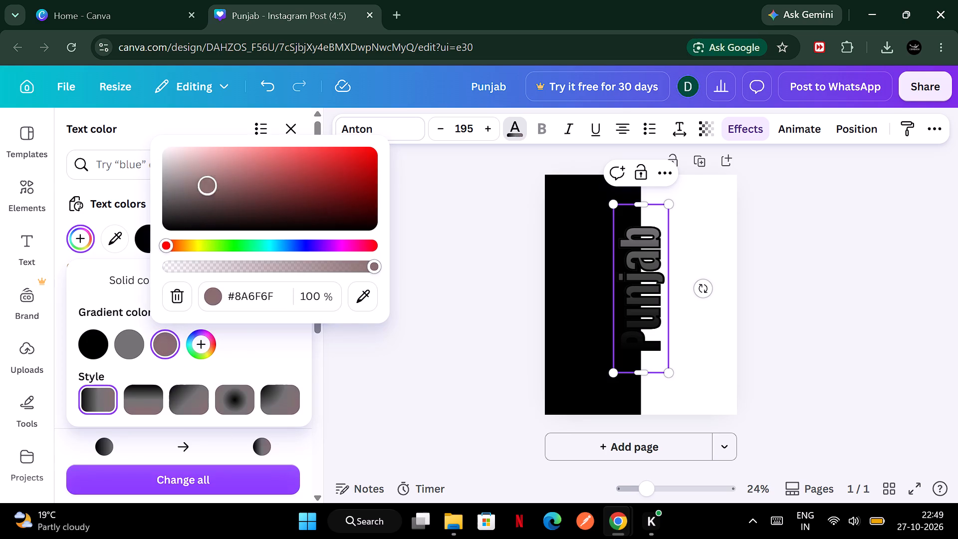
left_click_drag(226, 185, 269, 190)
left_click_drag(269, 190, 300, 153)
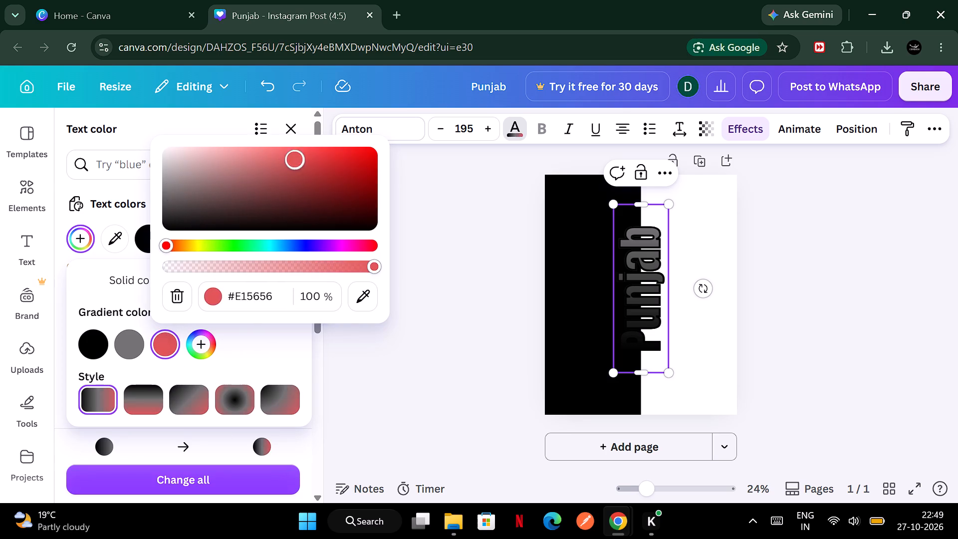
left_click_drag(300, 153, 282, 199)
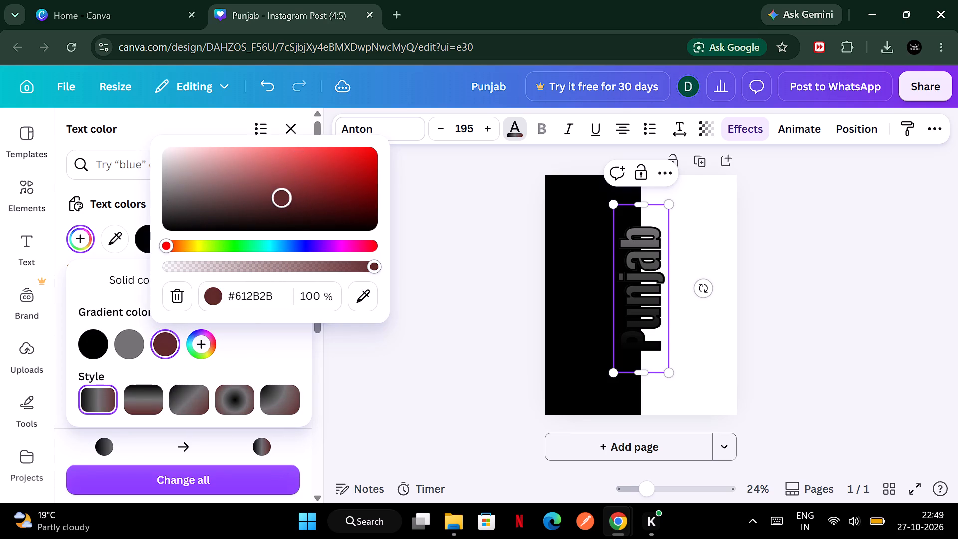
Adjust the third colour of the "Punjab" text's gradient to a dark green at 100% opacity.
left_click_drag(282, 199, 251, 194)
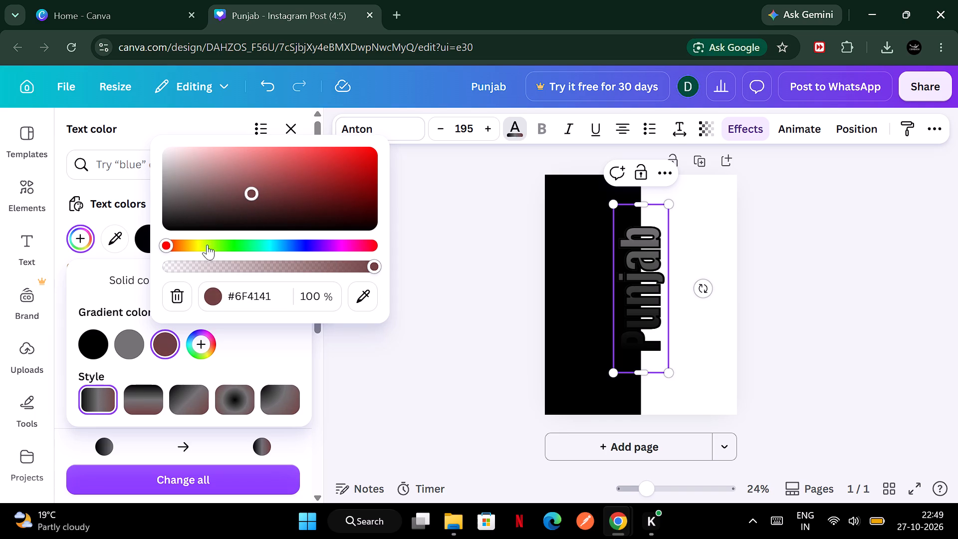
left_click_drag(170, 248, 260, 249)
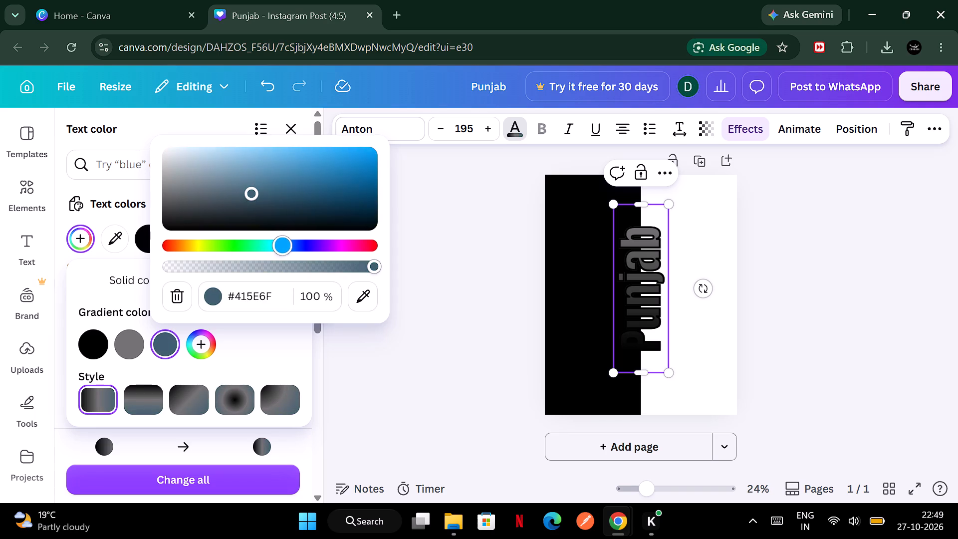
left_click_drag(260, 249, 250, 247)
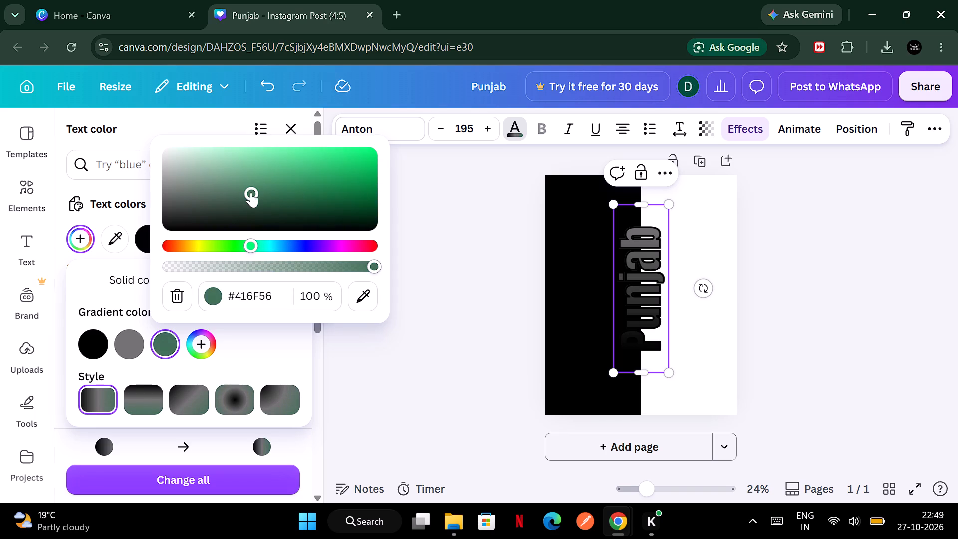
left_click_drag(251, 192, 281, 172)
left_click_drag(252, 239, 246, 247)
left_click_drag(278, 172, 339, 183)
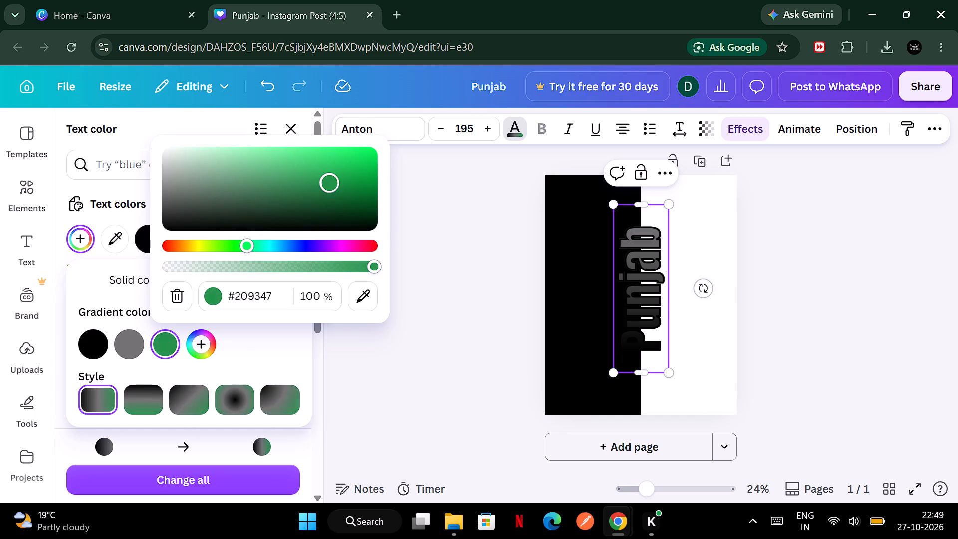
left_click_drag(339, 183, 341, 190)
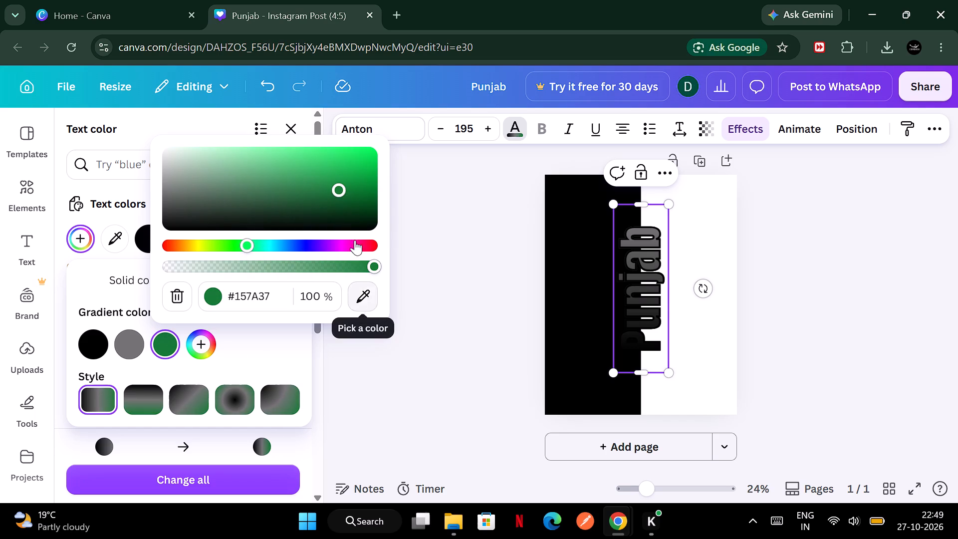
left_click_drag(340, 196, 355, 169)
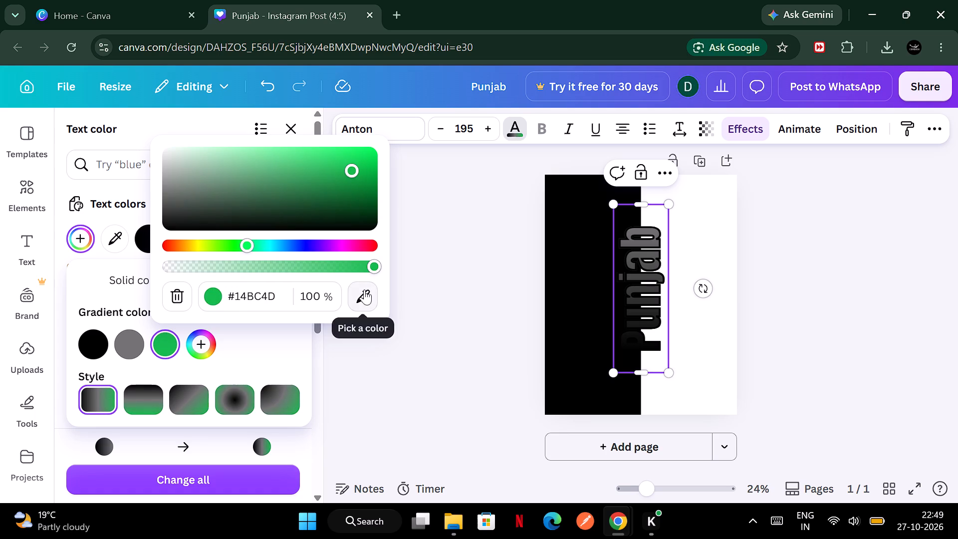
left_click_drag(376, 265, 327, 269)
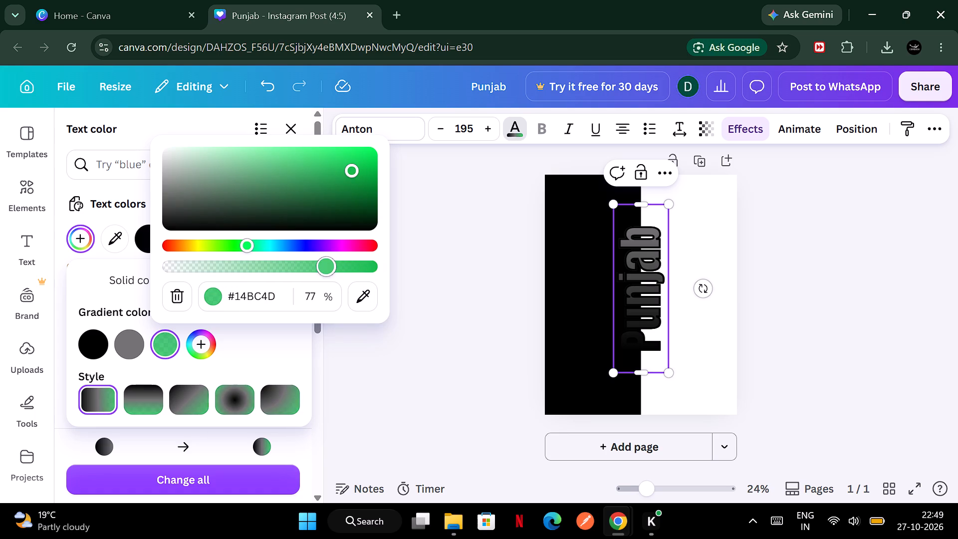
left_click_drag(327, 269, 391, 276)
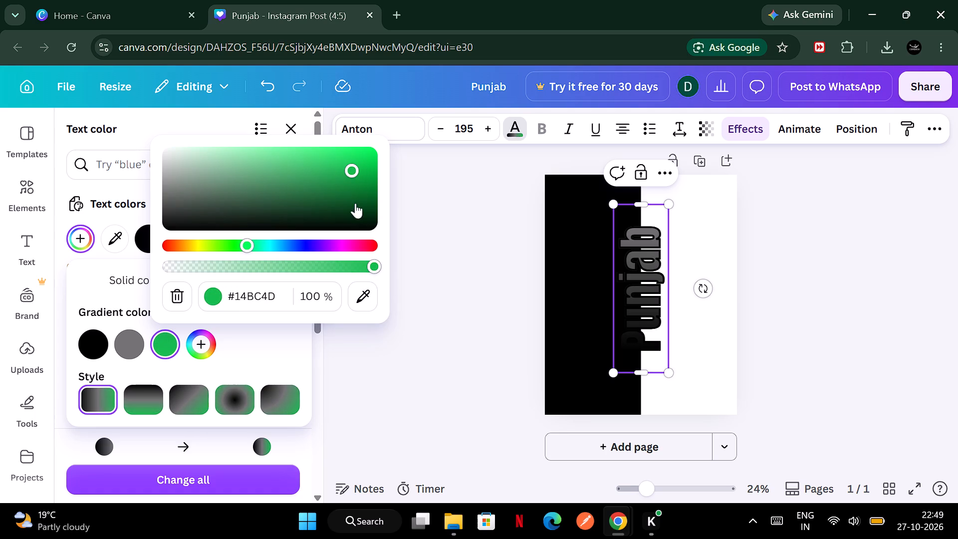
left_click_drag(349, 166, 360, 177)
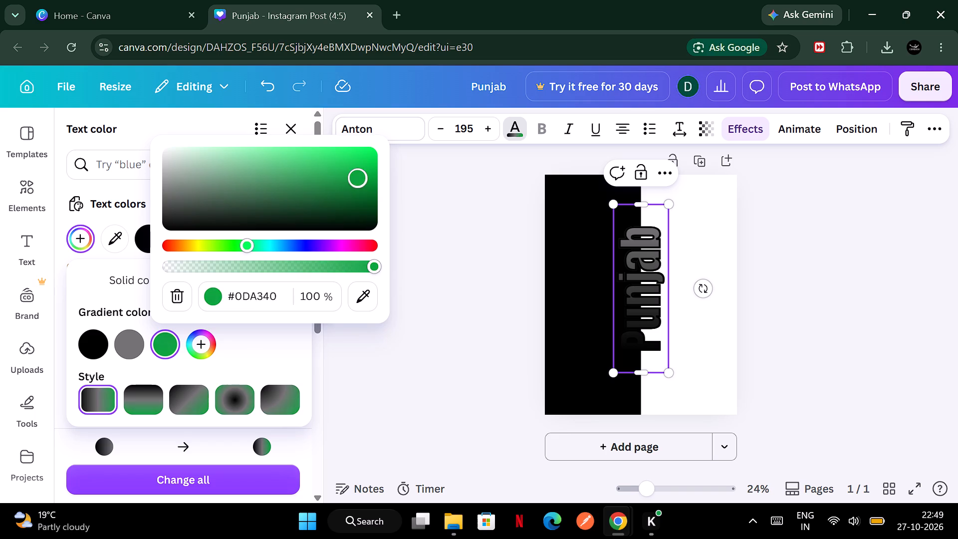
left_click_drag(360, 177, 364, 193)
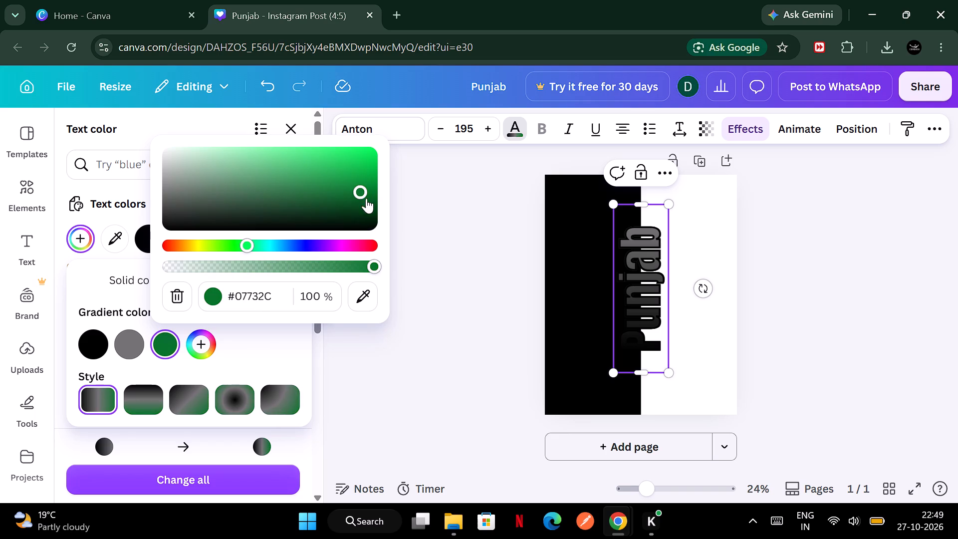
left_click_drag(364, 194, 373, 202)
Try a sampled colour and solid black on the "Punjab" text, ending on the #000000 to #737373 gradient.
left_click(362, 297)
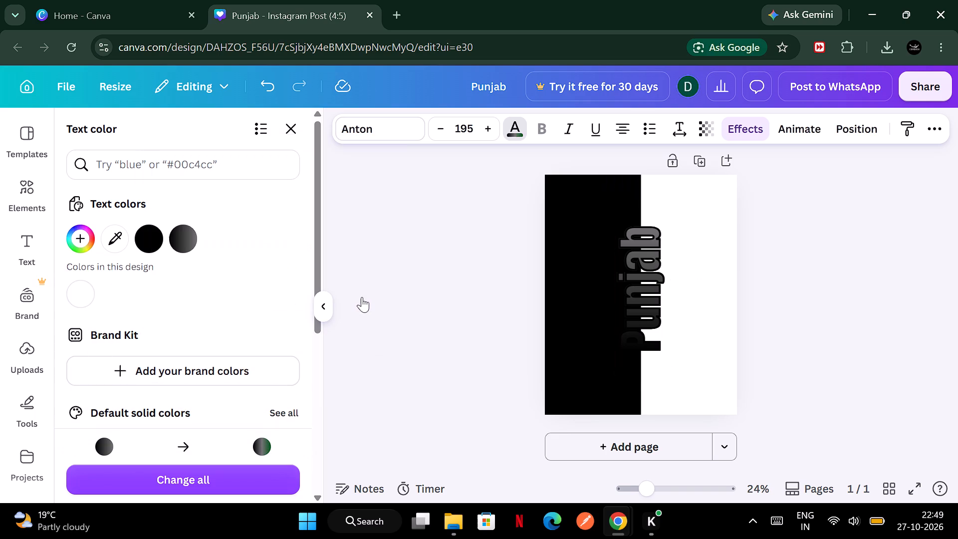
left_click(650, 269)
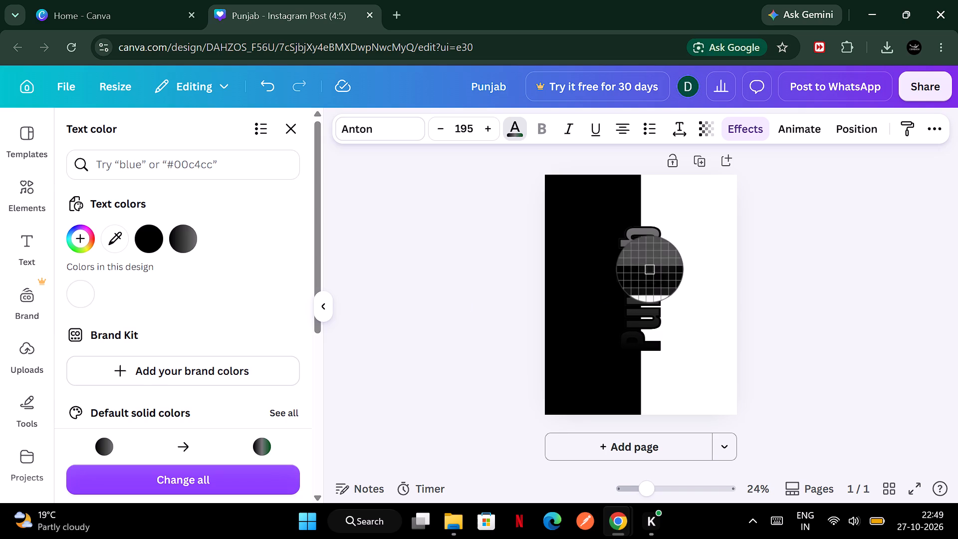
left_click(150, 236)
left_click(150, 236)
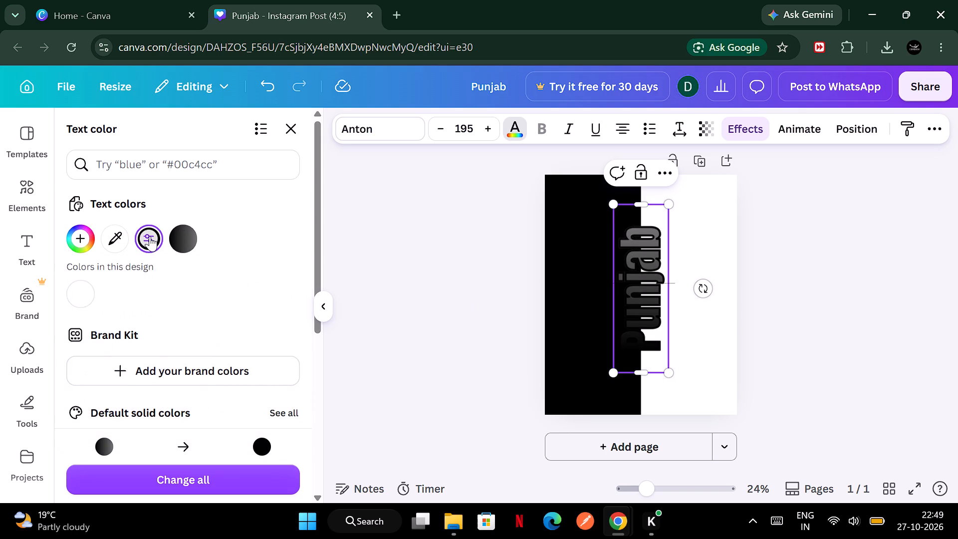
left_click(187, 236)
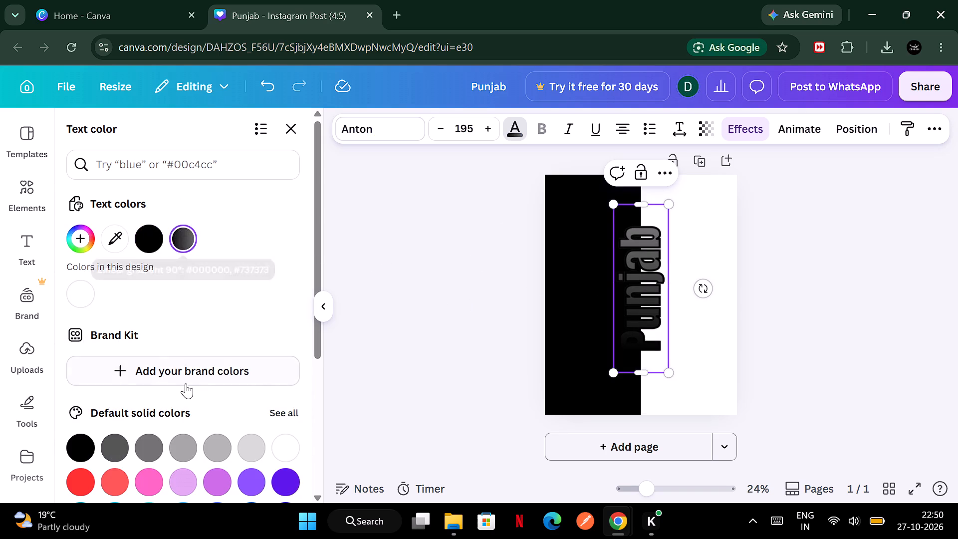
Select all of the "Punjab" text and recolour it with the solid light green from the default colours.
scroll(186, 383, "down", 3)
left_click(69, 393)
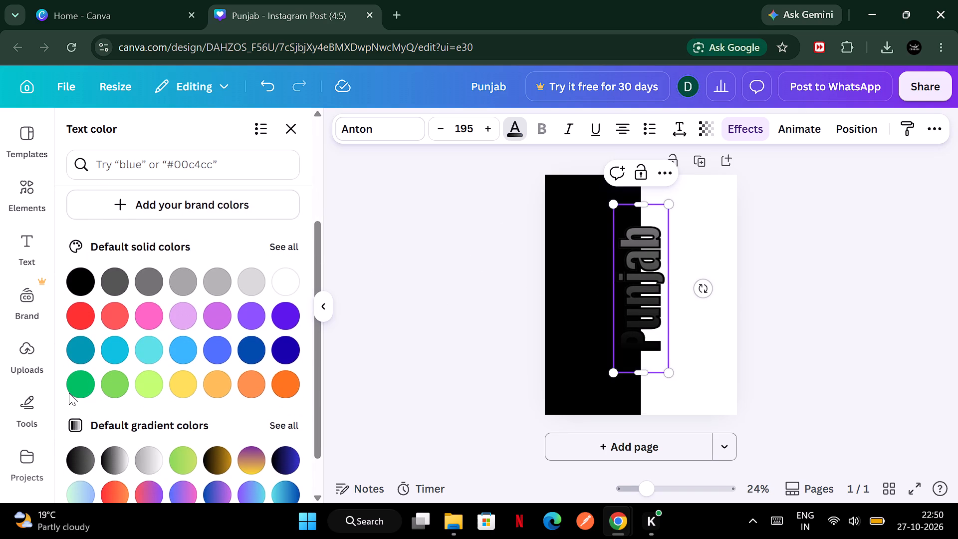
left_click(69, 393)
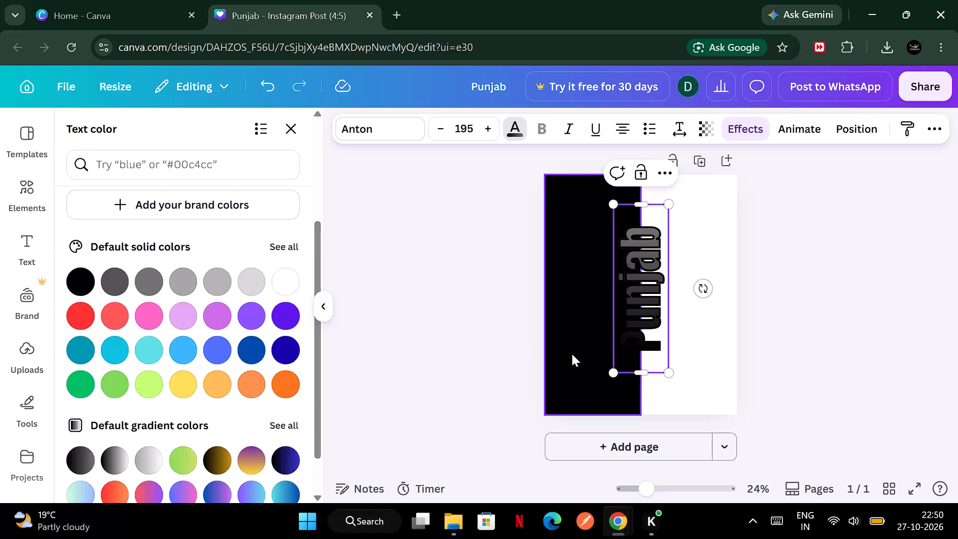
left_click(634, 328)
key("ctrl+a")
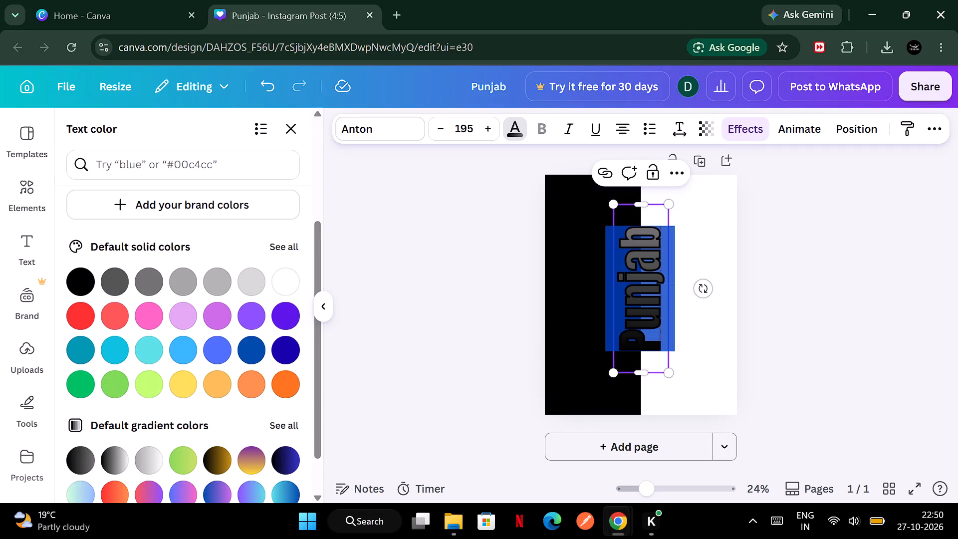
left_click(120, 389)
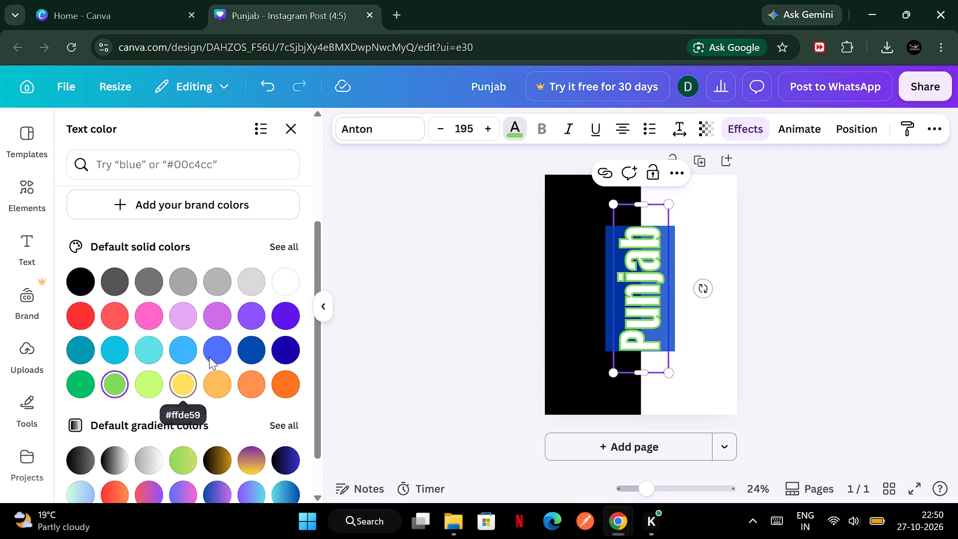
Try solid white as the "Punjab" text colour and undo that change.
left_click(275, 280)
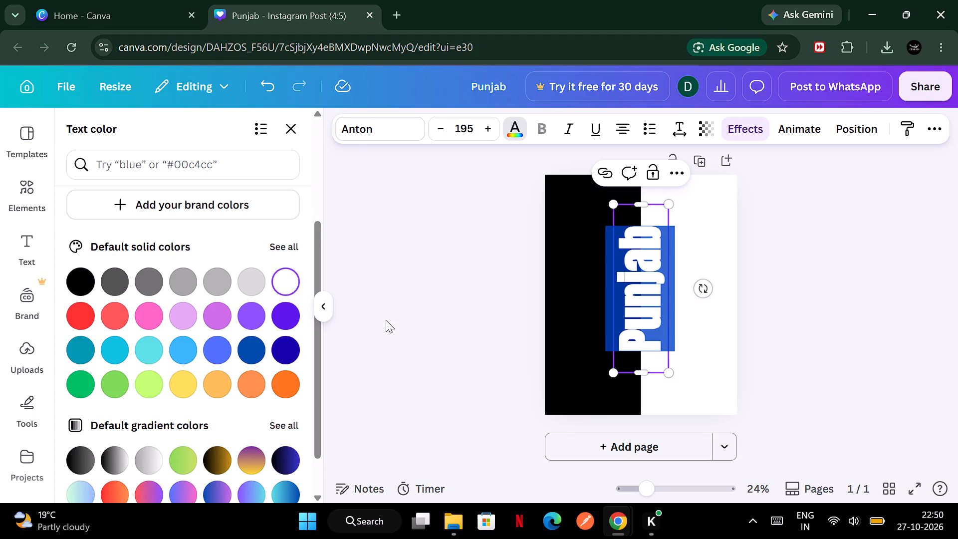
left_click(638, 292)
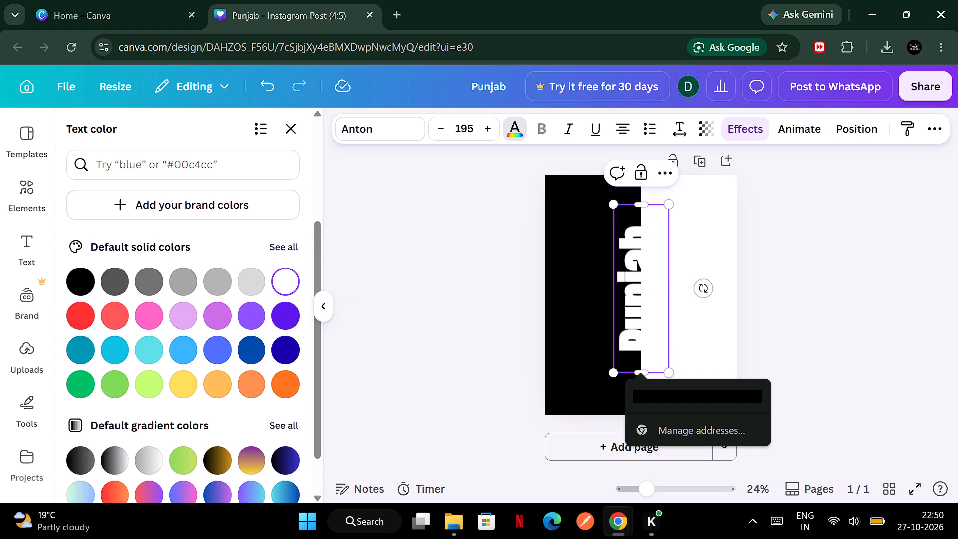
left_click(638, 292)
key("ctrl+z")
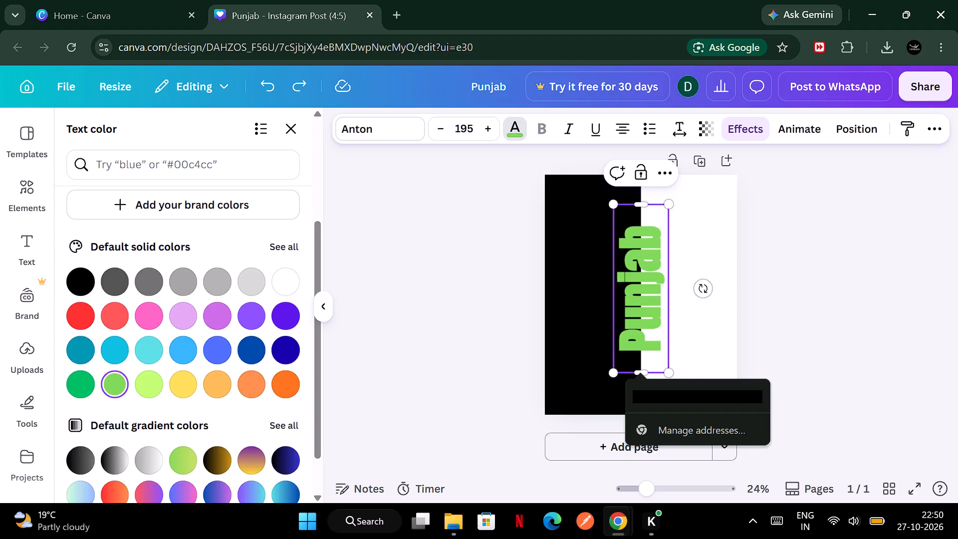
Select all of the "Punjab" text and apply the default black-to-white gradient.
scroll(211, 391, "down", 2)
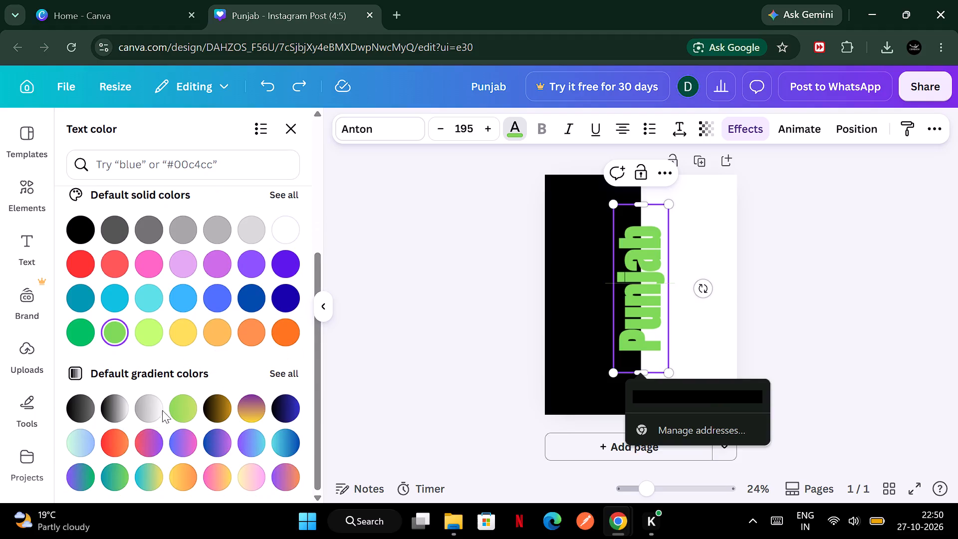
left_click(115, 410)
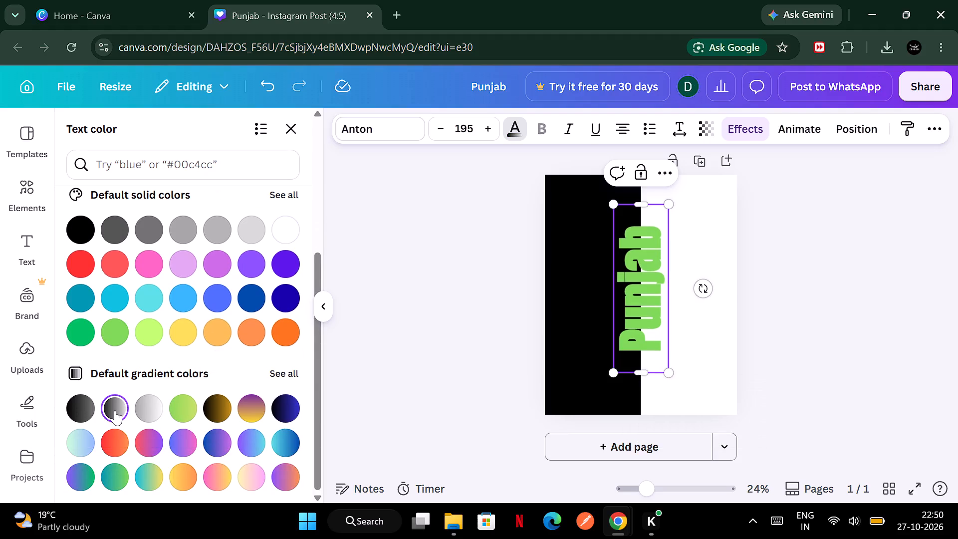
double_click(115, 410)
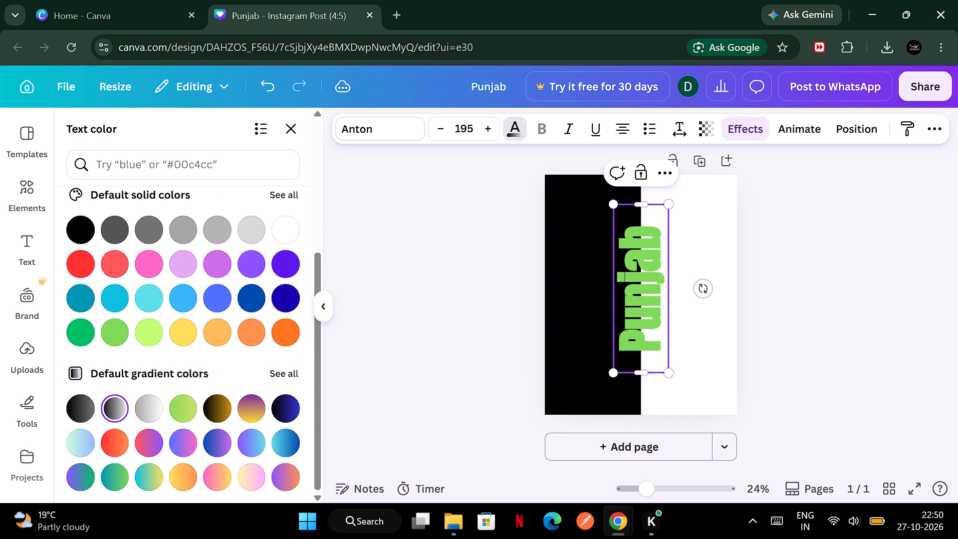
left_click(637, 337)
key("ctrl+a")
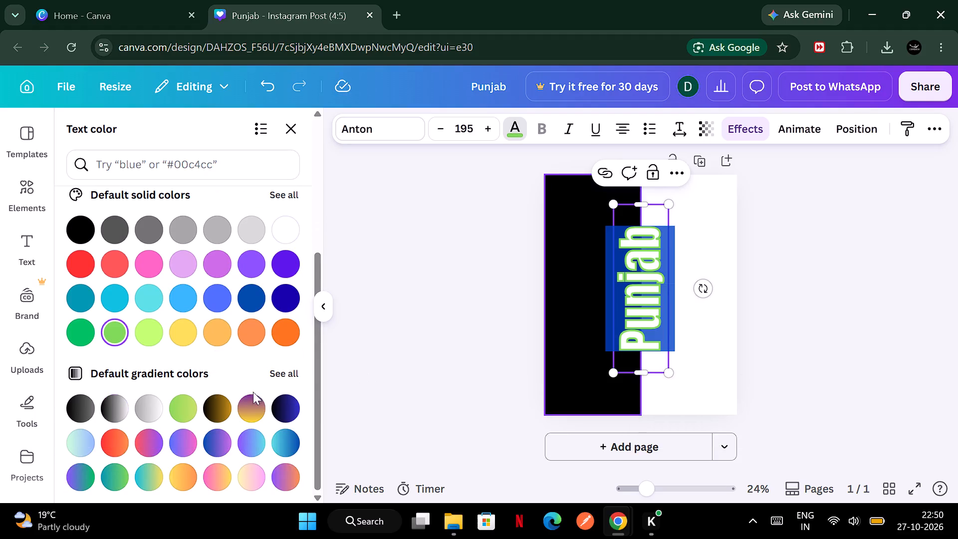
left_click(118, 404)
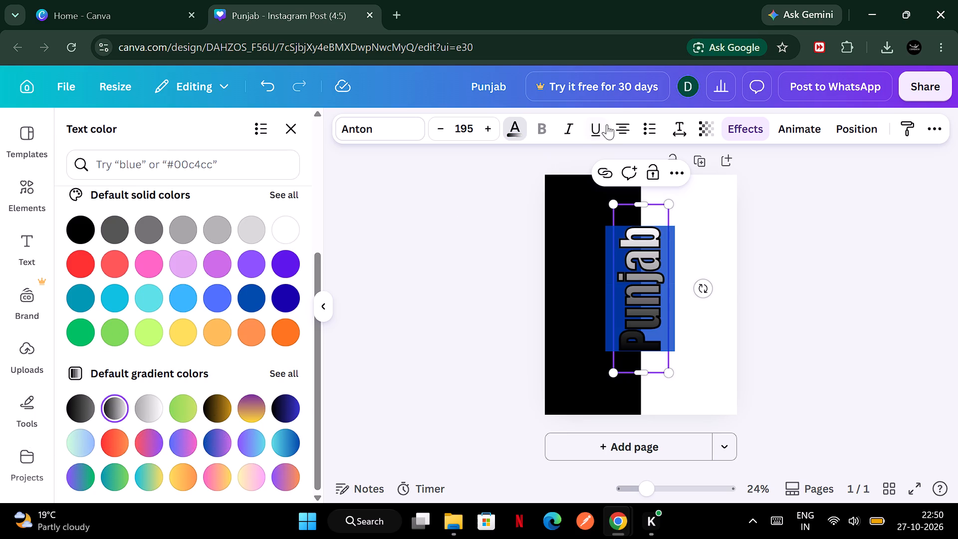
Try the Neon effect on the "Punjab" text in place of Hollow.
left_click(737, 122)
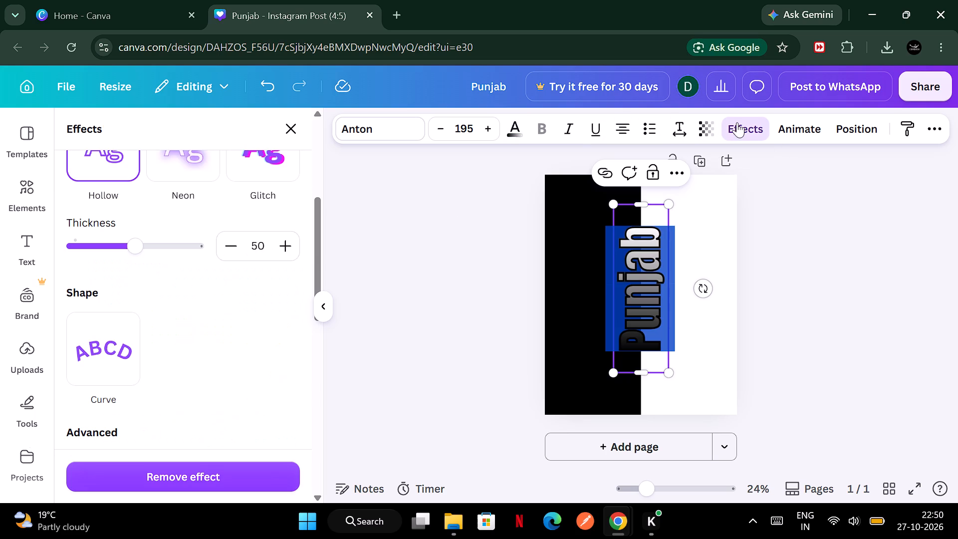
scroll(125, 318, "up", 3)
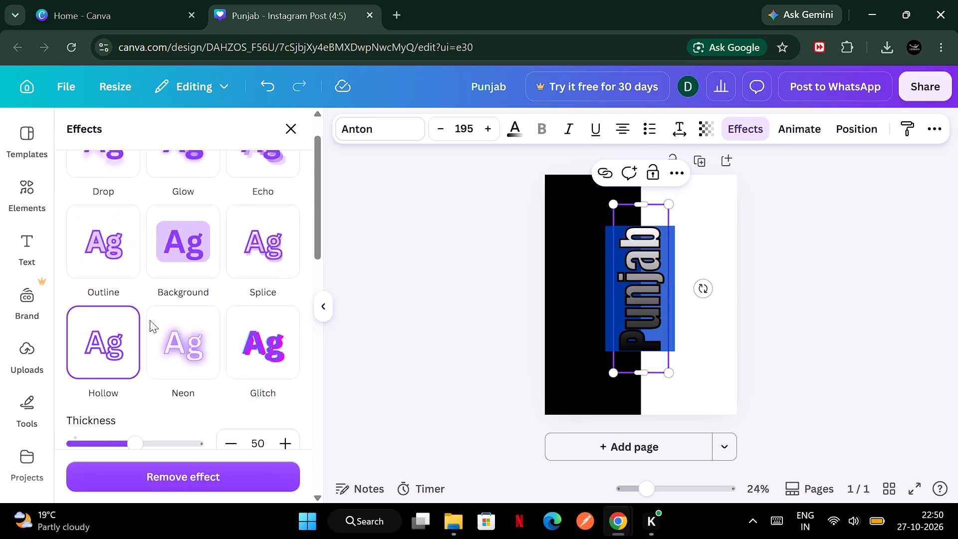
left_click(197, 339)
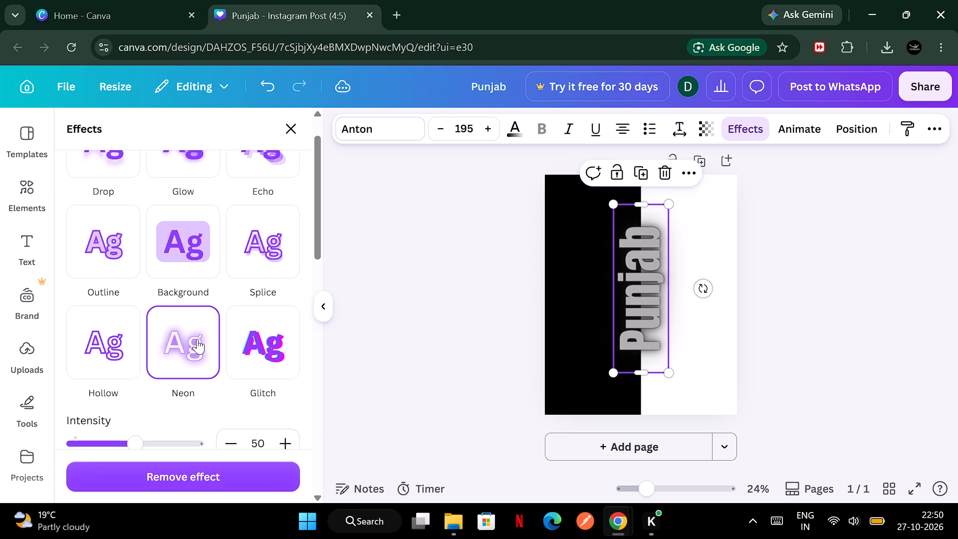
Apply the Glow text effect to "Punjab".
scroll(259, 268, "up", 2)
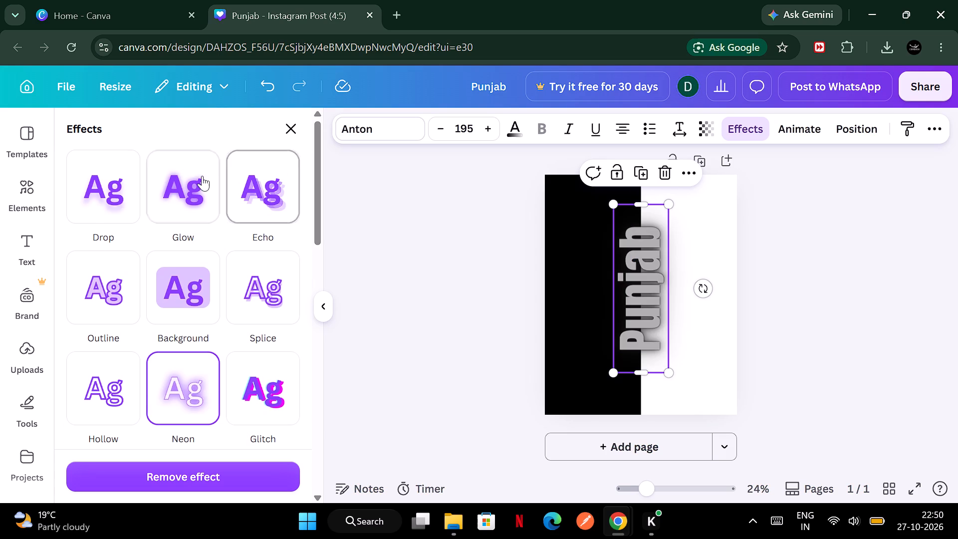
left_click(200, 177)
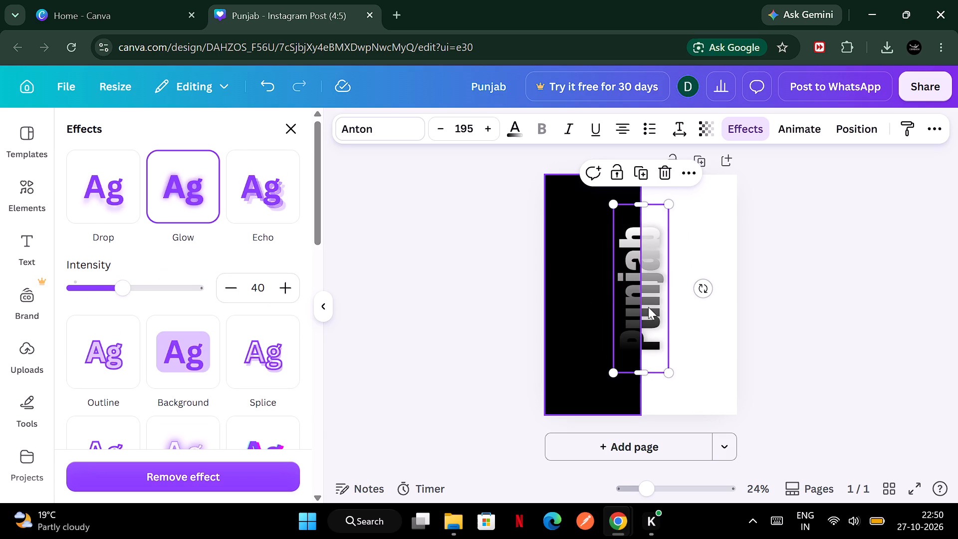
Scale the vertical "Punjab" text down to a font size of about 177, still straddling the black and white halves.
left_click_drag(668, 205, 703, 288)
left_click_drag(613, 268, 634, 257)
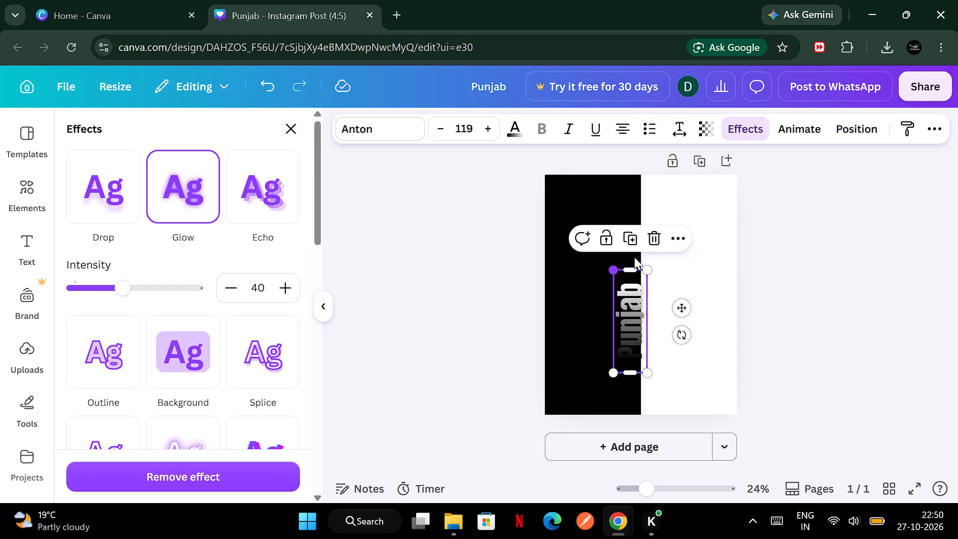
left_click_drag(634, 257, 676, 245)
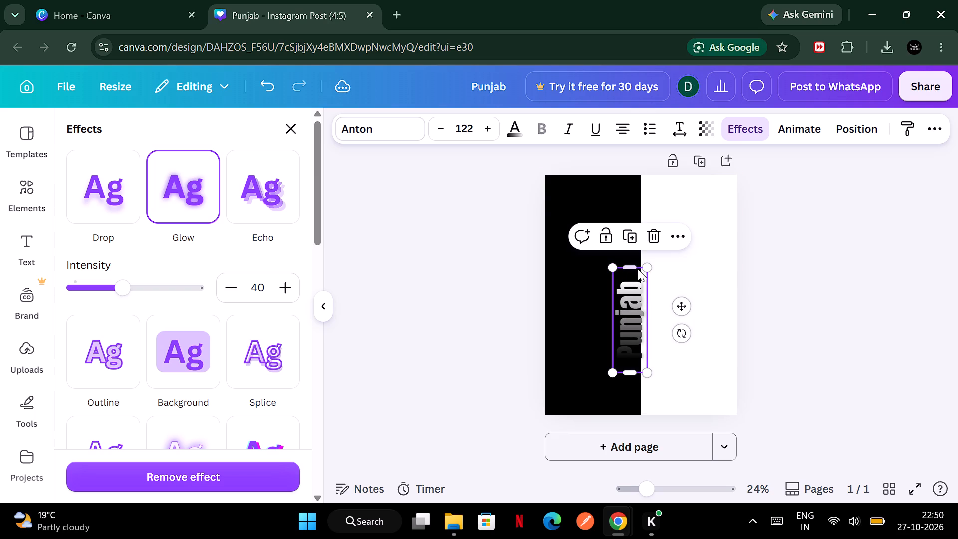
left_click_drag(646, 268, 683, 226)
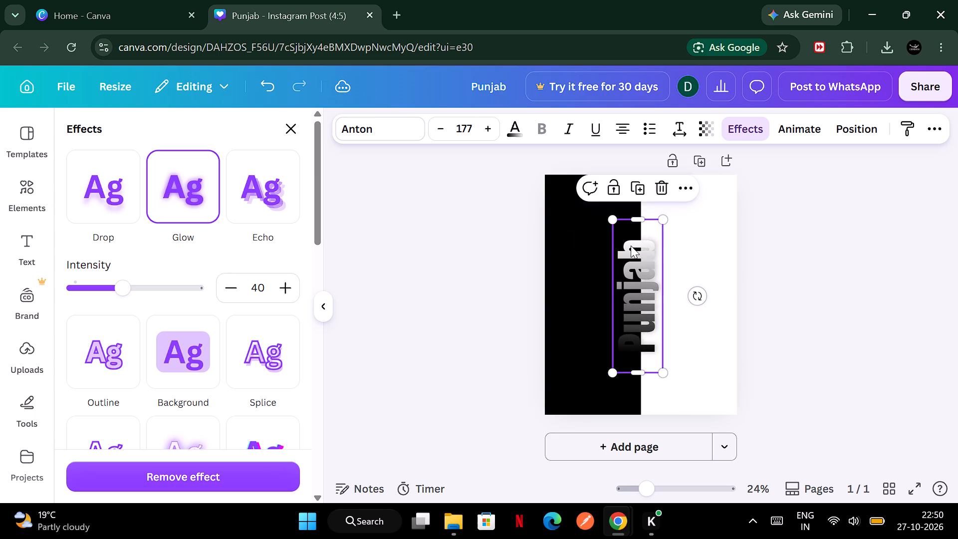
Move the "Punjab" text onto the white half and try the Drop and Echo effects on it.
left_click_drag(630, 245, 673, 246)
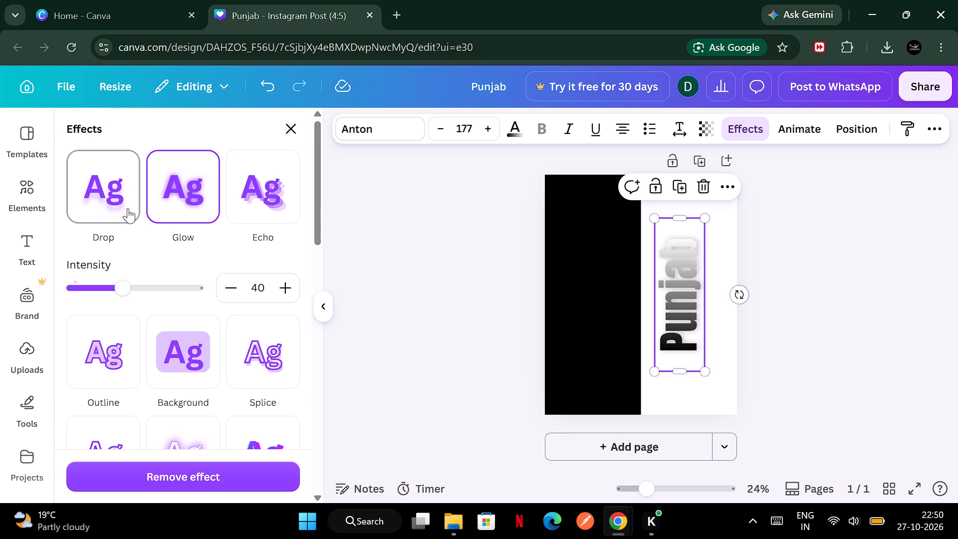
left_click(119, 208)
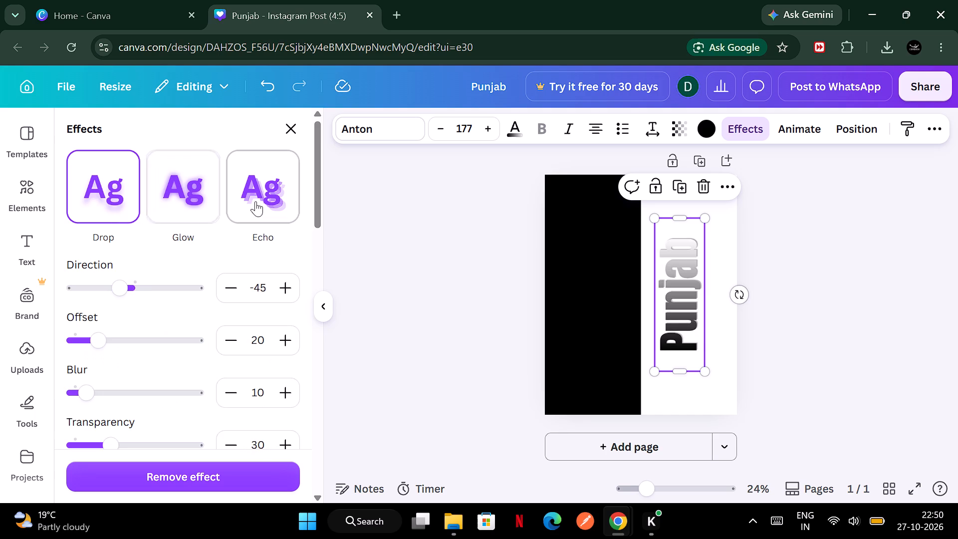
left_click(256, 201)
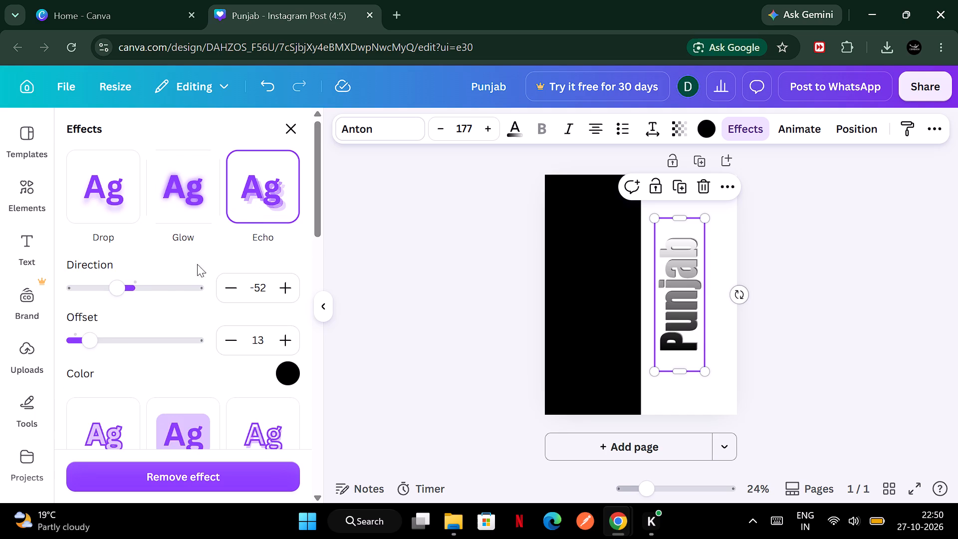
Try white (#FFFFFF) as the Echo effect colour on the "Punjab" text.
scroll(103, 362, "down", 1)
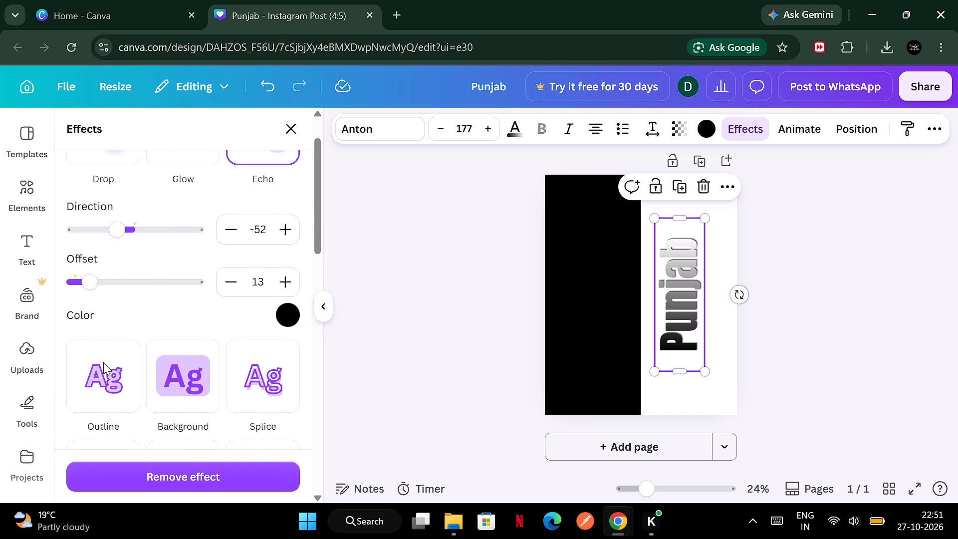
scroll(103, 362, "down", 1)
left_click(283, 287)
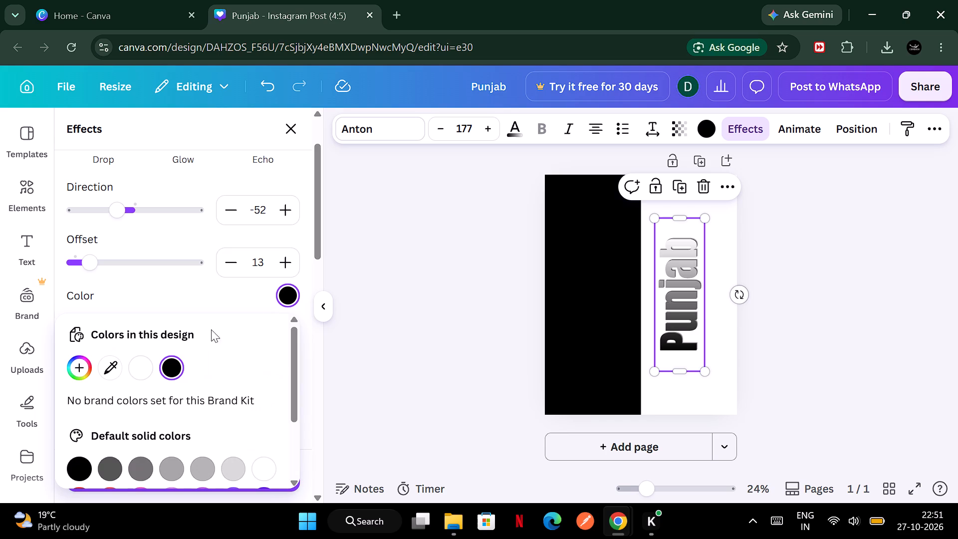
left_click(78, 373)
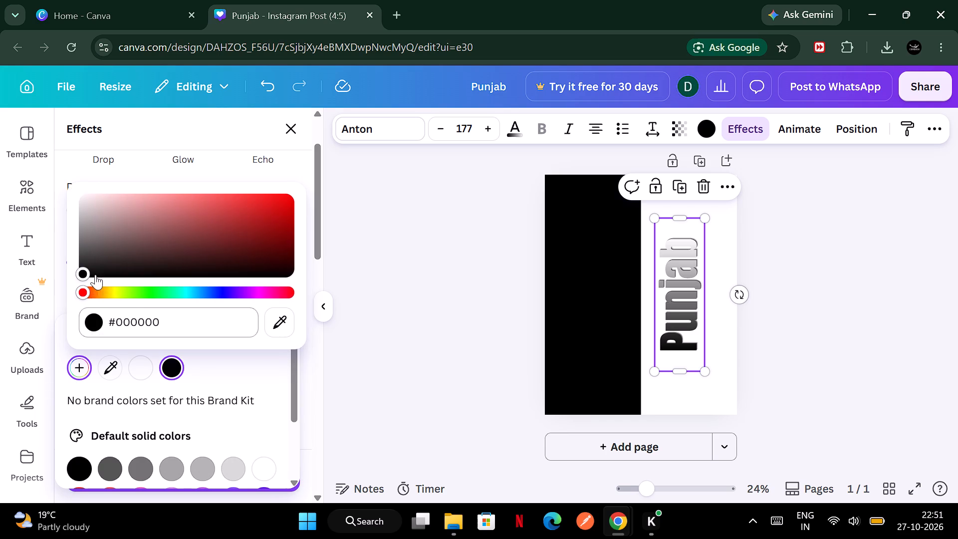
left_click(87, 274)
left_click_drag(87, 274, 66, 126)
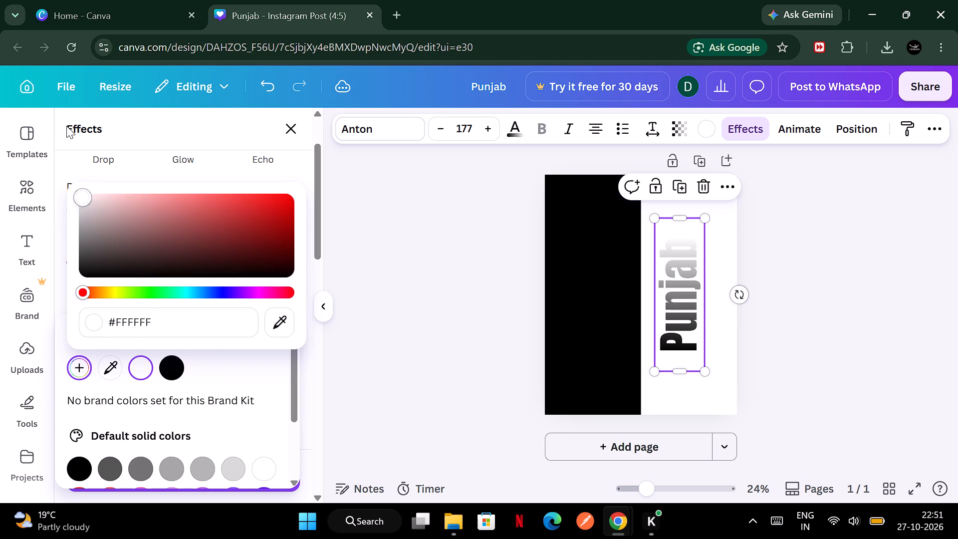
Move the vertical "Punjab" text back over the dividing line so it straddles the black and white halves.
left_click_drag(671, 280, 630, 281)
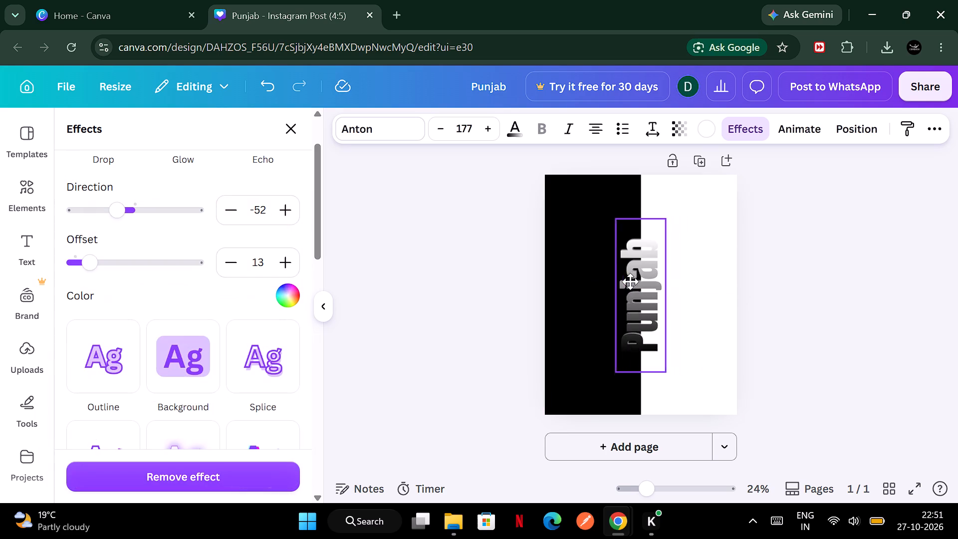
left_click_drag(630, 281, 623, 275)
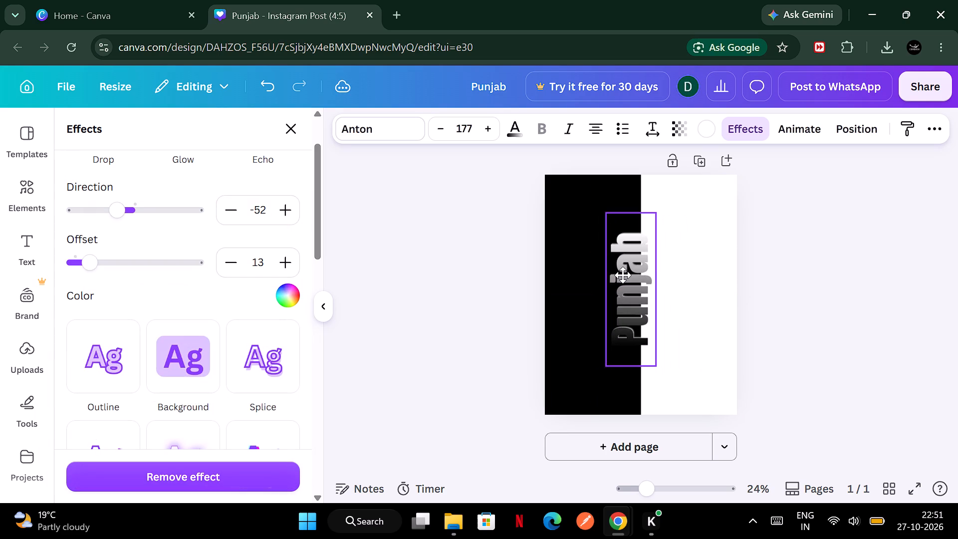
left_click_drag(623, 275, 634, 280)
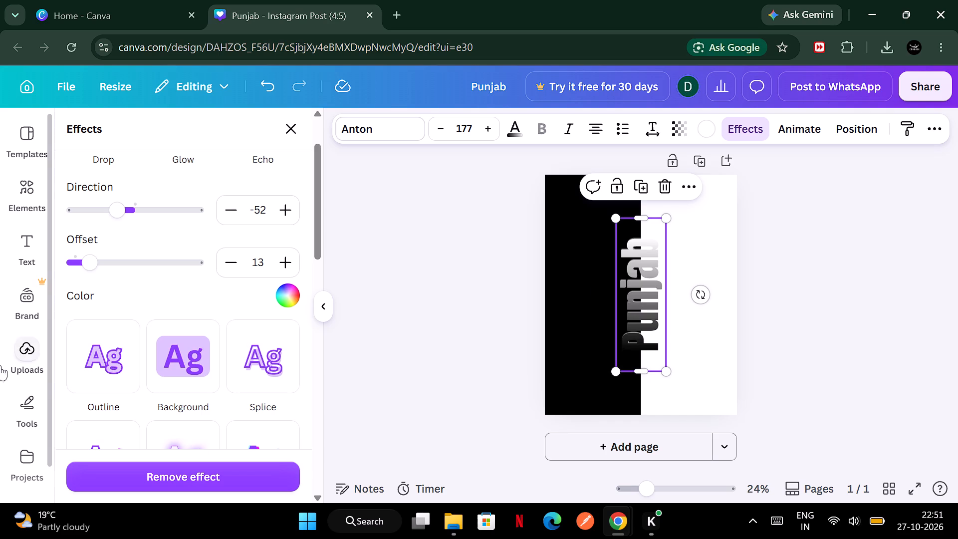
Apply the Outline text effect to "Punjab" in place of Echo.
scroll(136, 375, "down", 2)
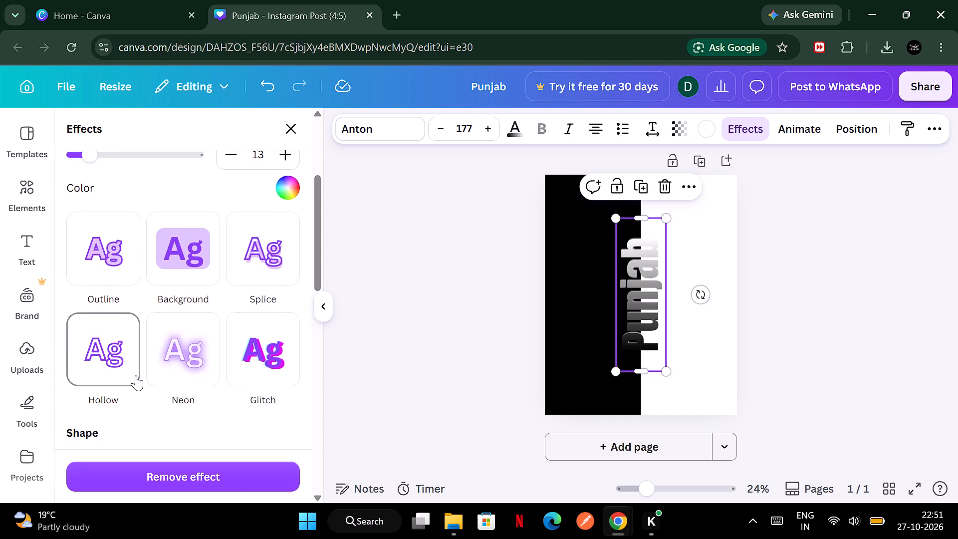
left_click(87, 268)
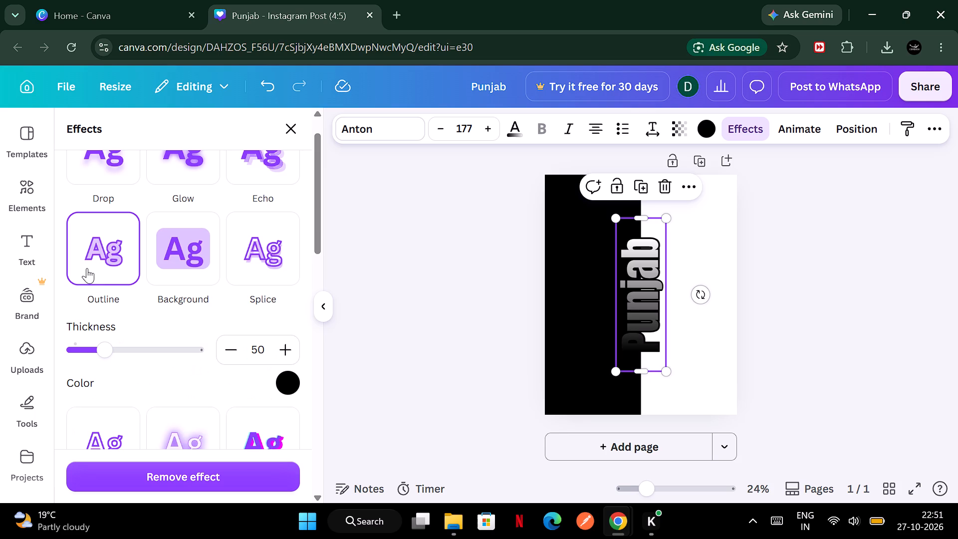
Set the Outline effect colour of the "Punjab" text to white (#ffffff).
left_click(293, 376)
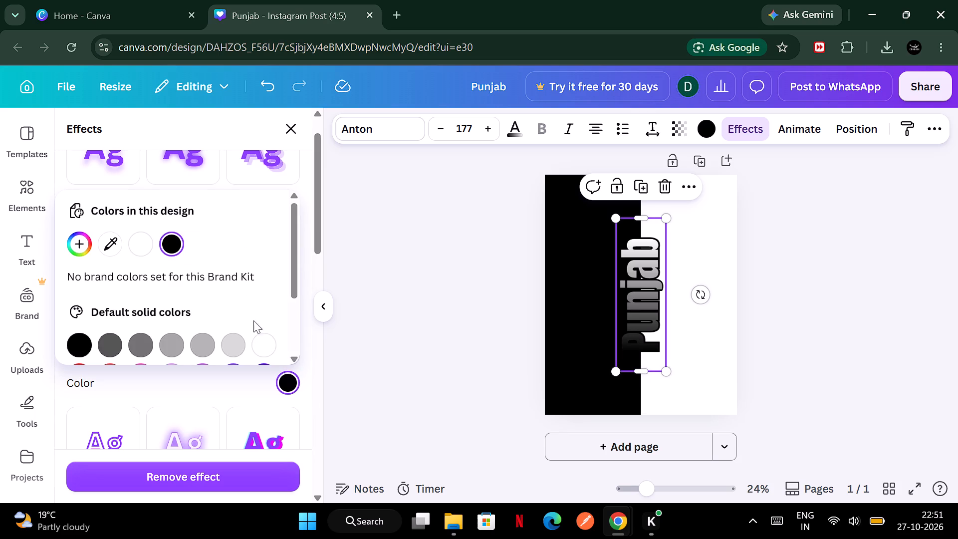
left_click(267, 339)
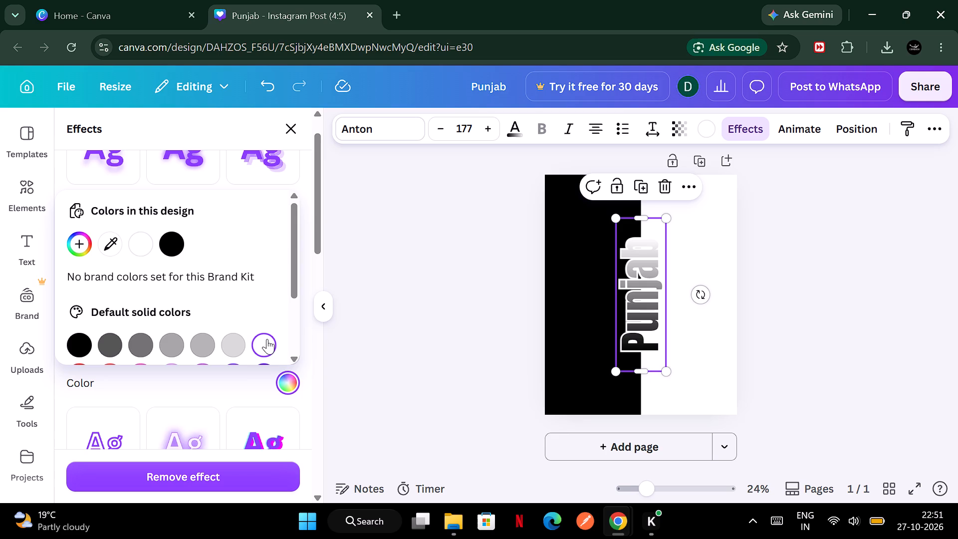
scroll(189, 323, "down", 2)
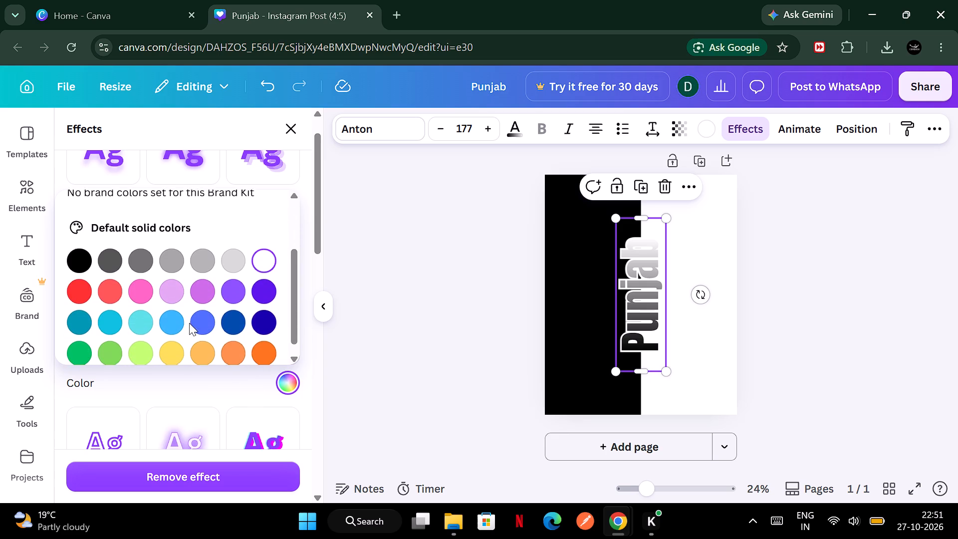
scroll(189, 323, "down", 3)
scroll(189, 323, "up", 5)
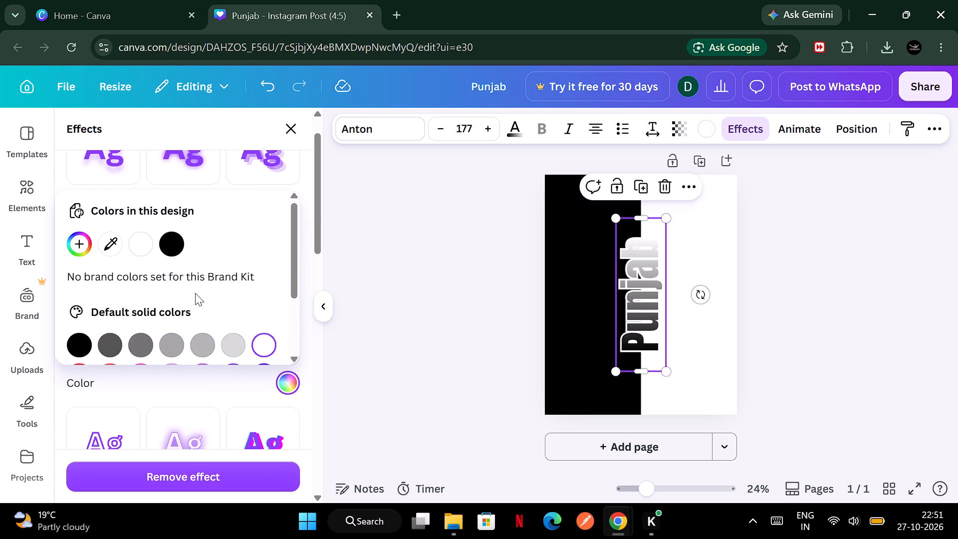
scroll(270, 280, "down", 3)
scroll(270, 280, "up", 6)
left_click(267, 342)
scroll(267, 342, "down", 3)
scroll(267, 342, "up", 5)
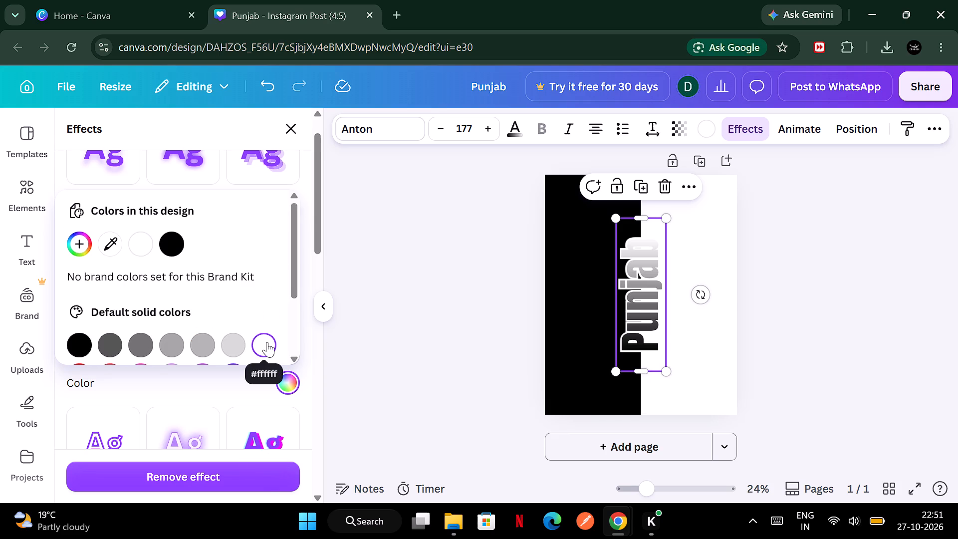
left_click(356, 340)
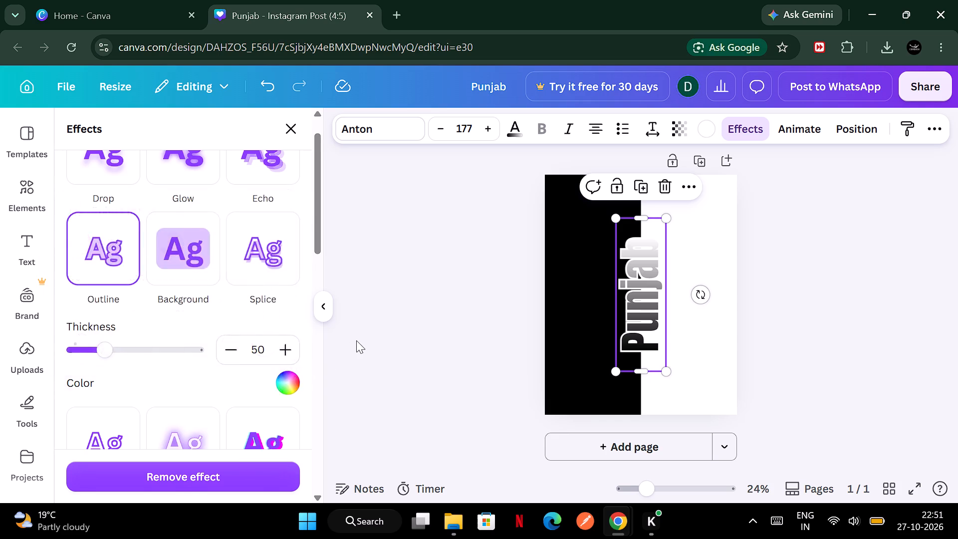
scroll(245, 241, "up", 2)
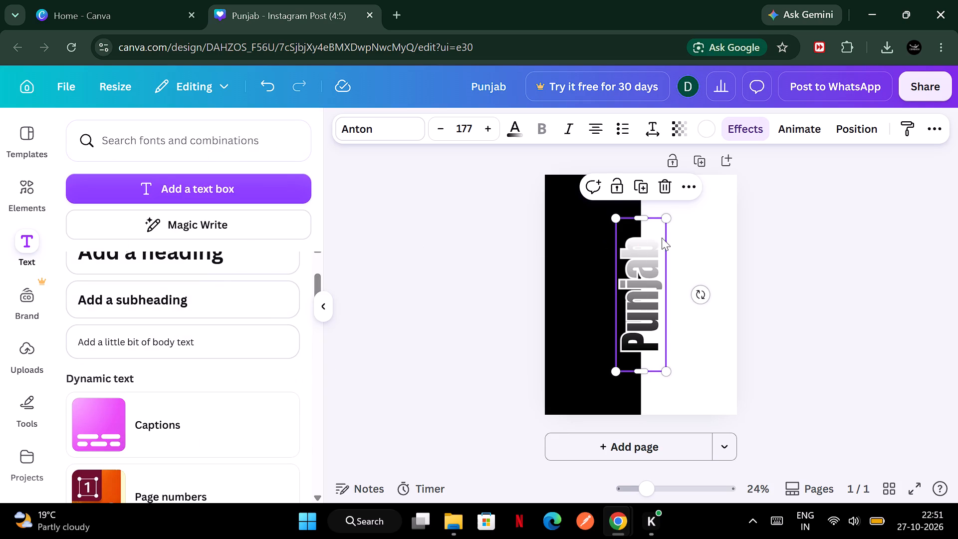
Increase the outline thickness of the "Punjab" text to 106 in its Outline effect settings.
left_click(647, 258)
left_click(746, 132)
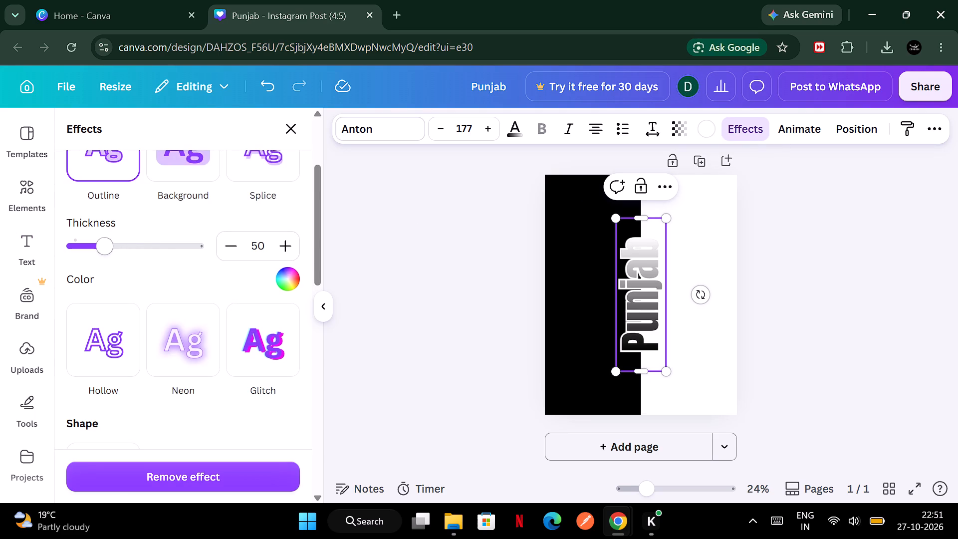
left_click_drag(105, 246, 147, 247)
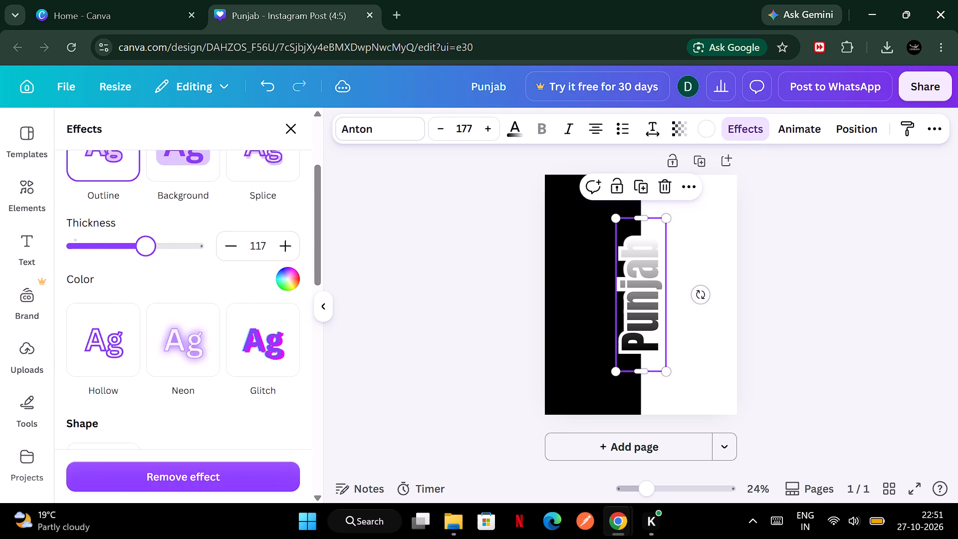
left_click_drag(147, 247, 138, 247)
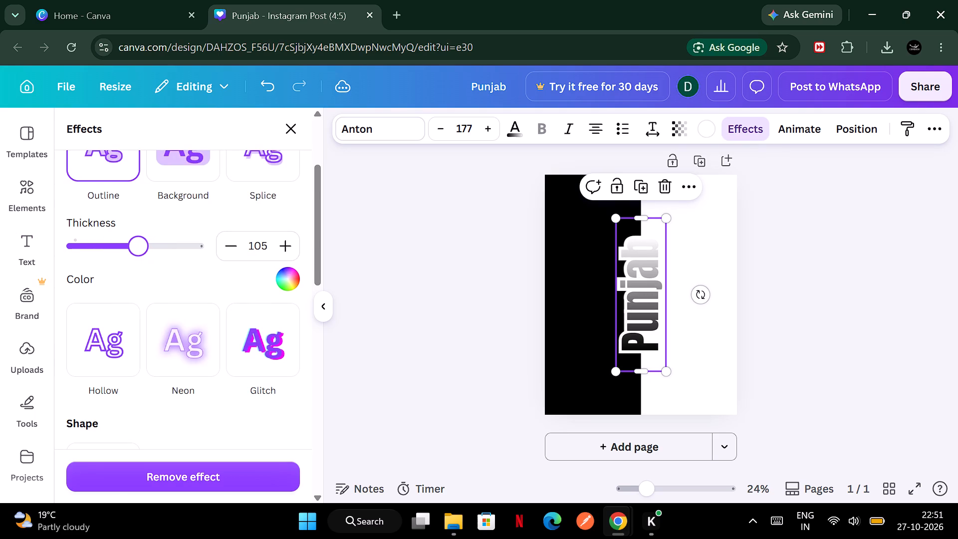
left_click_drag(138, 247, 139, 247)
Change the "Punjab" text fill from the gradient to solid black.
left_click(519, 131)
left_click(148, 240)
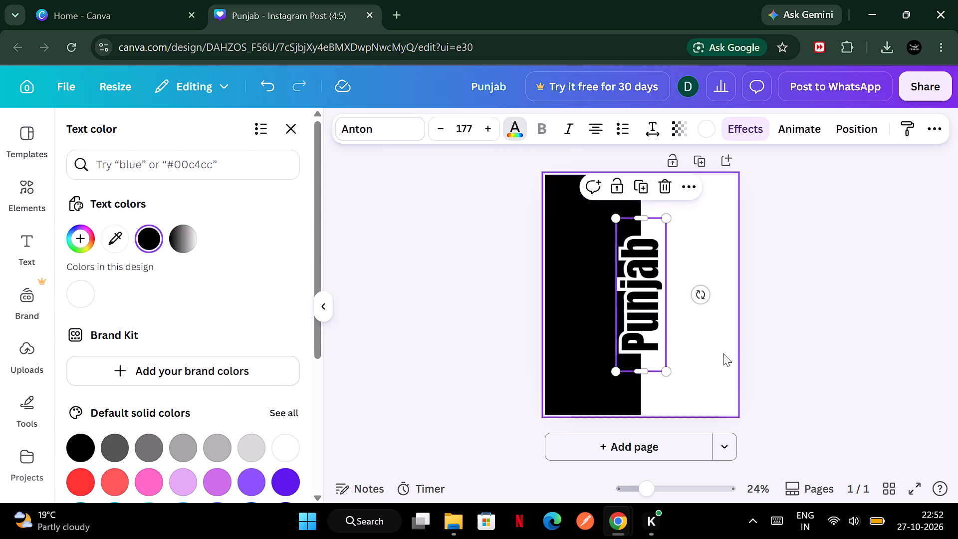
Enlarge the vertical "Punjab" text to a font size of about 248 and shift it slightly toward the white half, aligned with the page's top edge.
left_click(651, 321)
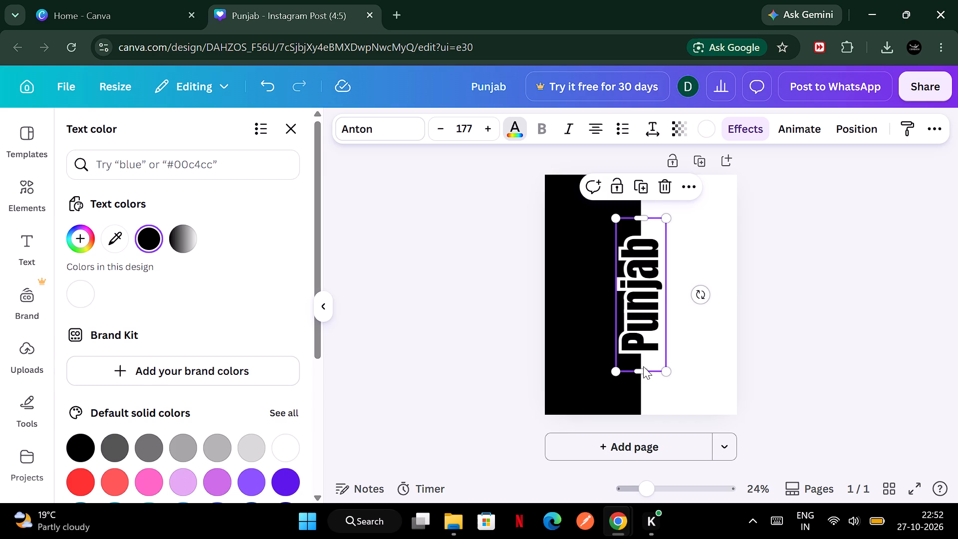
left_click_drag(663, 369, 688, 400)
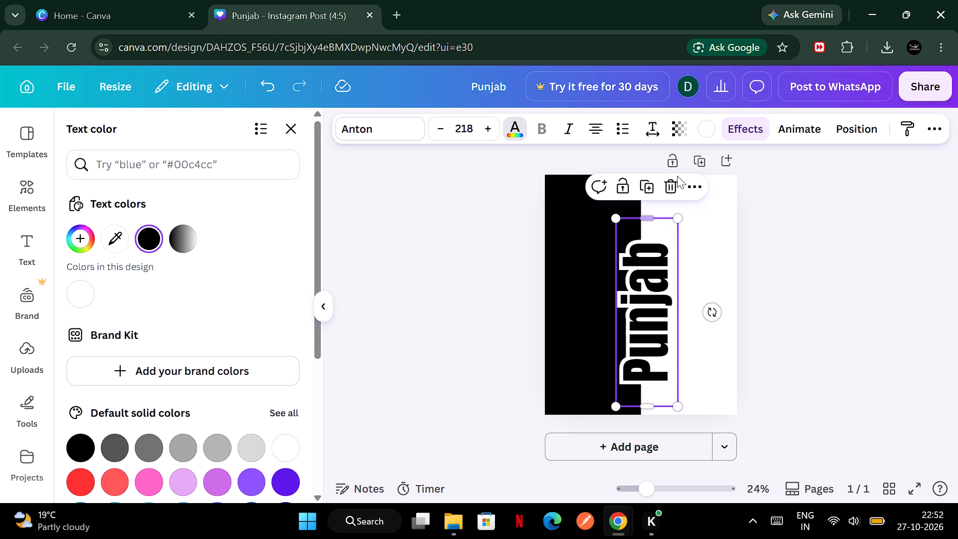
left_click_drag(659, 263, 663, 221)
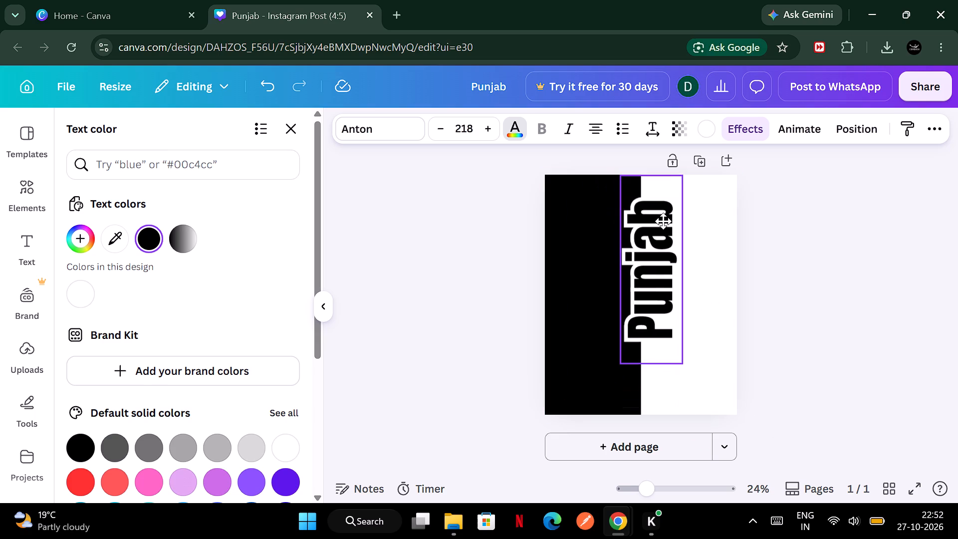
left_click_drag(663, 221, 658, 247)
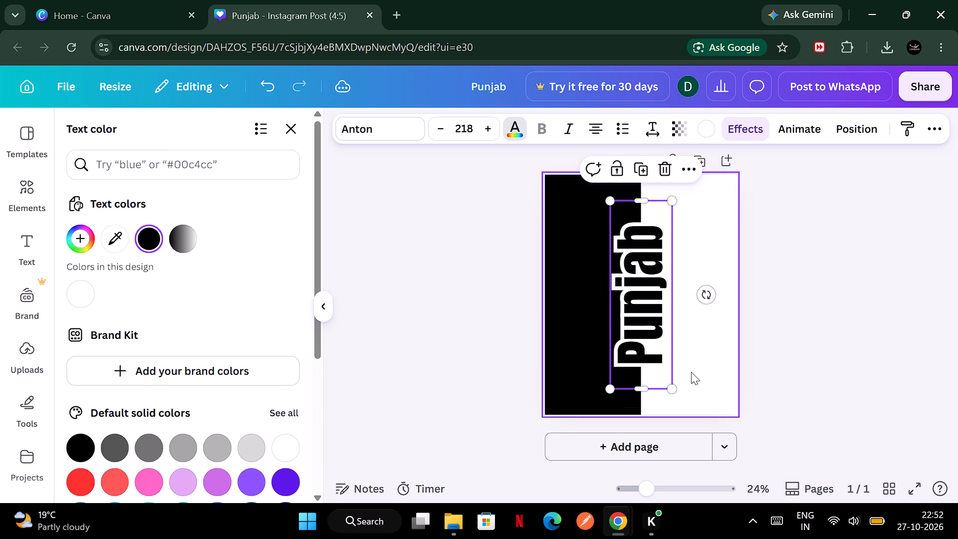
left_click_drag(670, 386, 696, 406)
left_click_drag(643, 332, 646, 302)
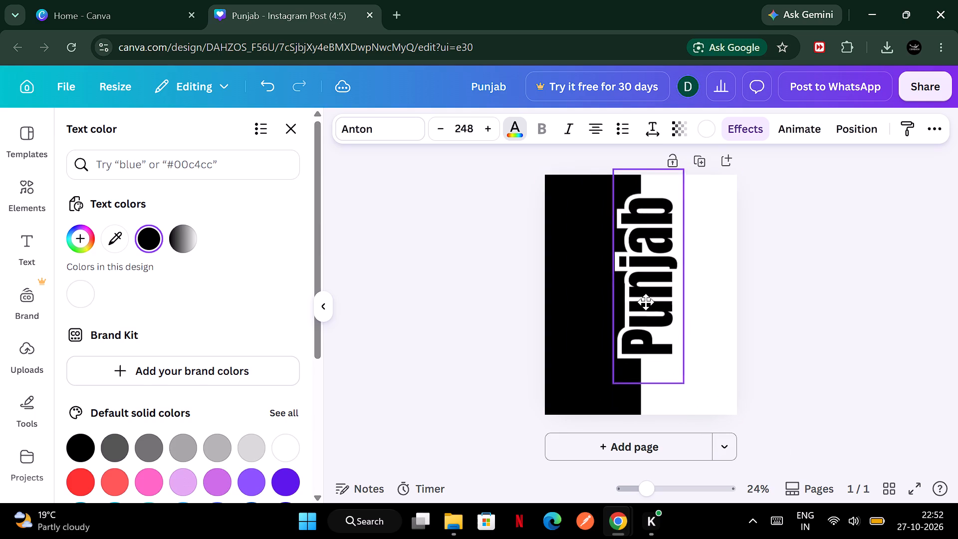
left_click_drag(646, 302, 639, 316)
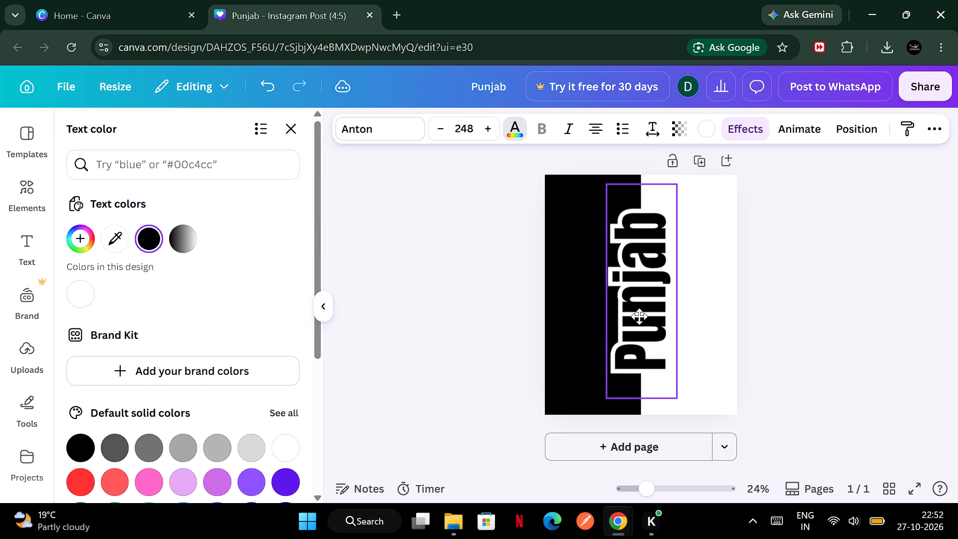
left_click_drag(639, 316, 637, 310)
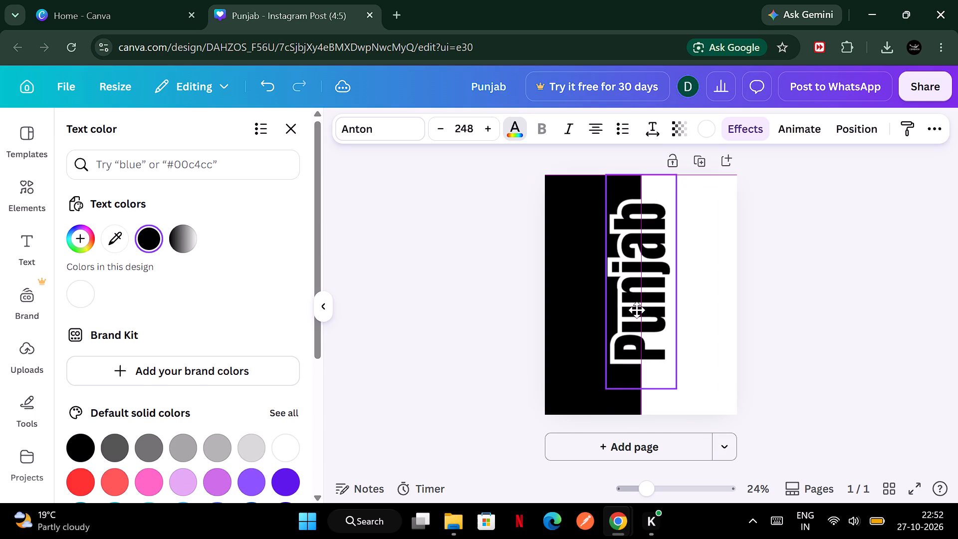
left_click_drag(637, 310, 650, 308)
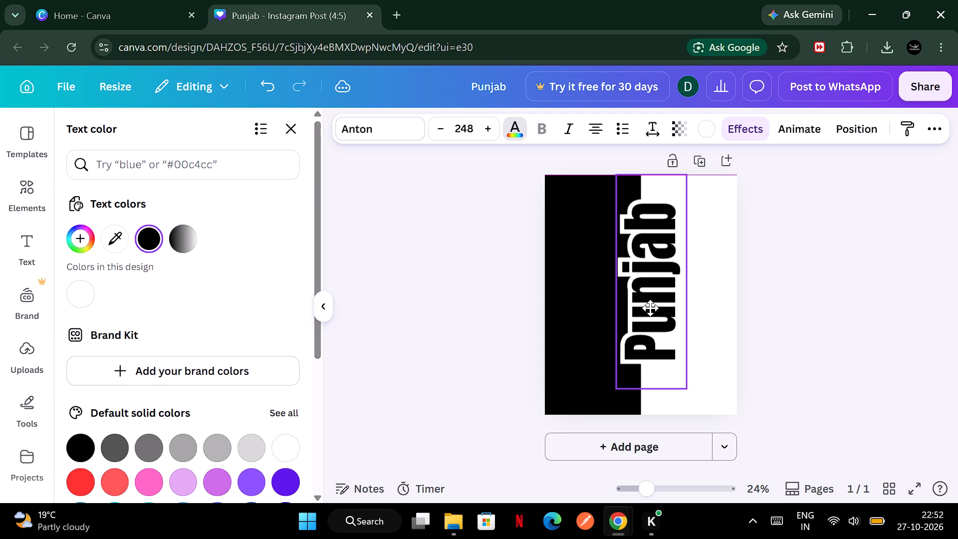
left_click_drag(650, 308, 656, 308)
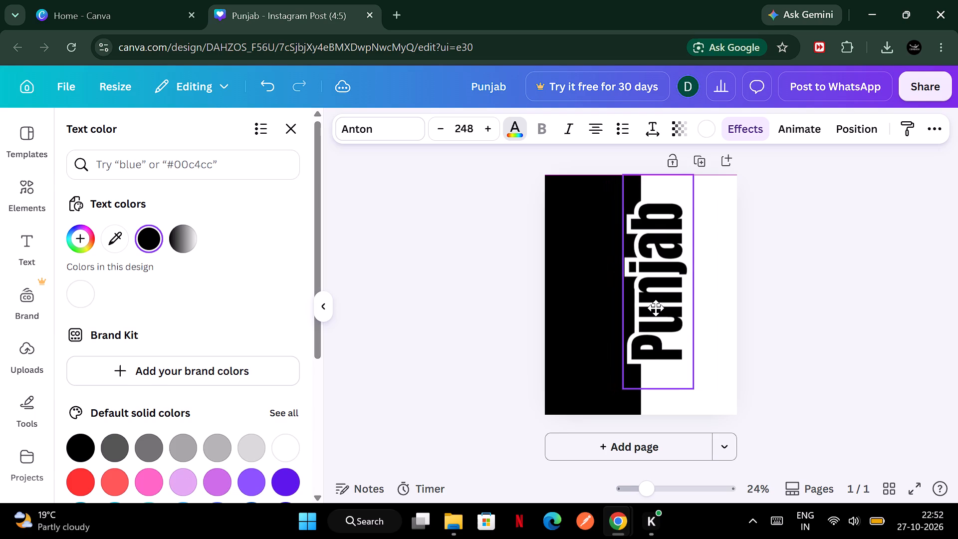
left_click_drag(656, 308, 654, 308)
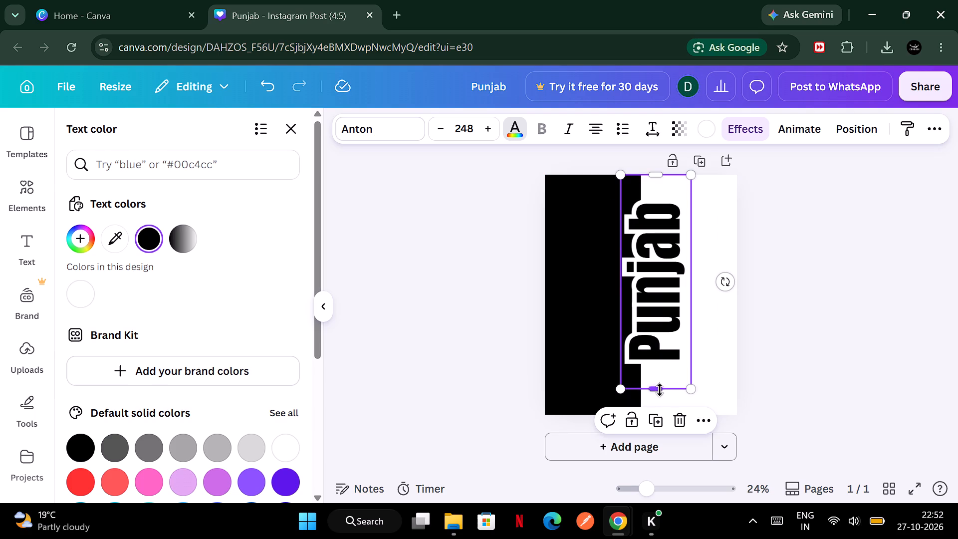
Lengthen the "Punjab" text box slightly and increase its font size to 288.
left_click_drag(660, 390, 660, 398)
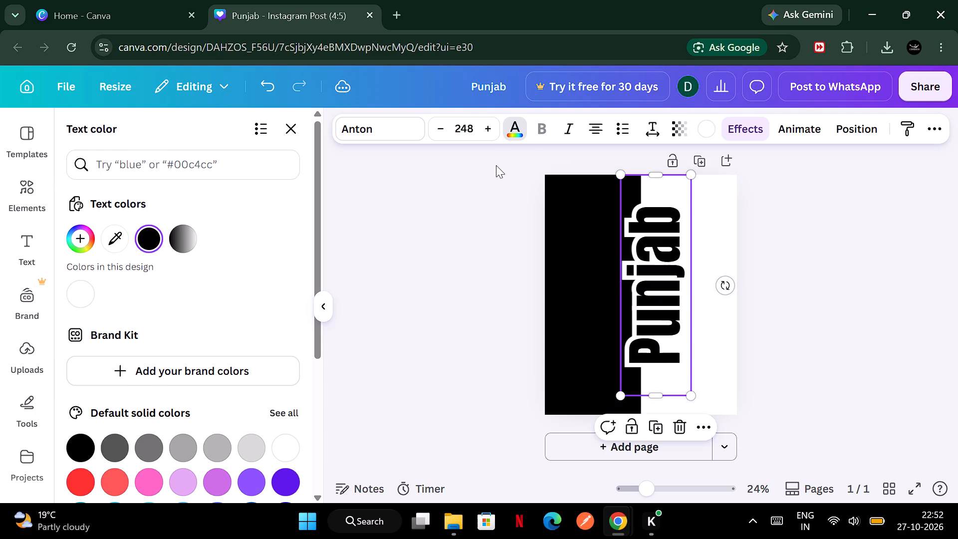
triple_click(486, 129)
triple_click(486, 129)
triple_click(486, 129)
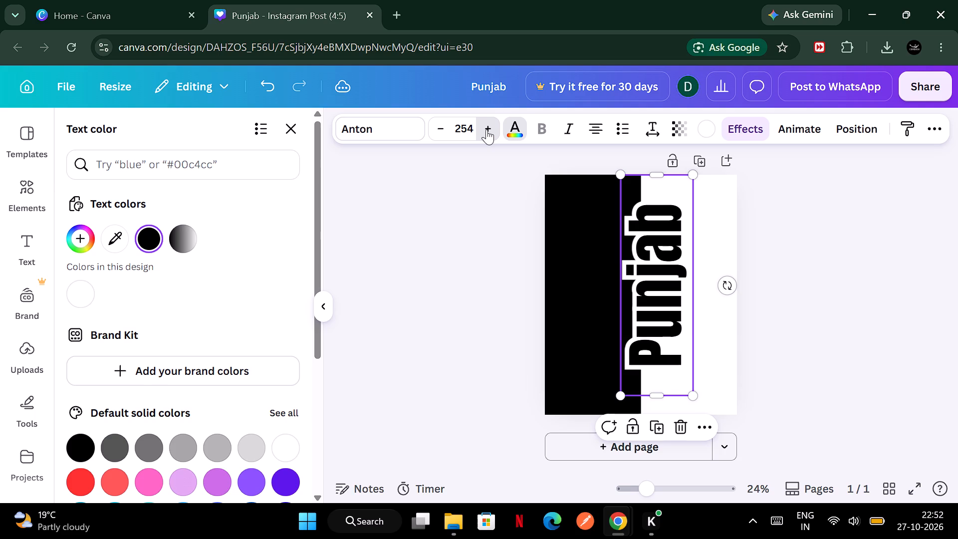
triple_click(486, 129)
triple_click(486, 129)
triple_click(486, 129)
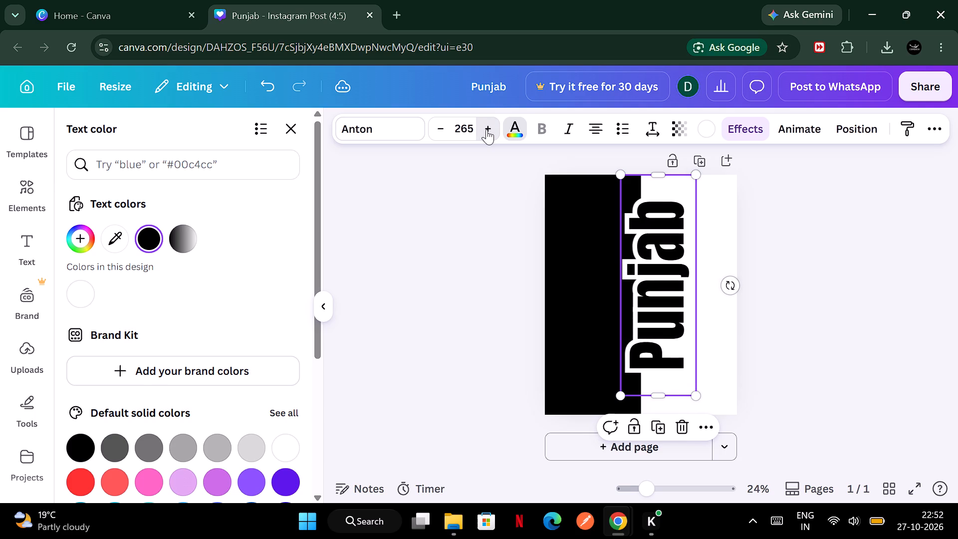
triple_click(486, 129)
triple_click(486, 129)
triple_click(486, 129)
triple_click(486, 129)
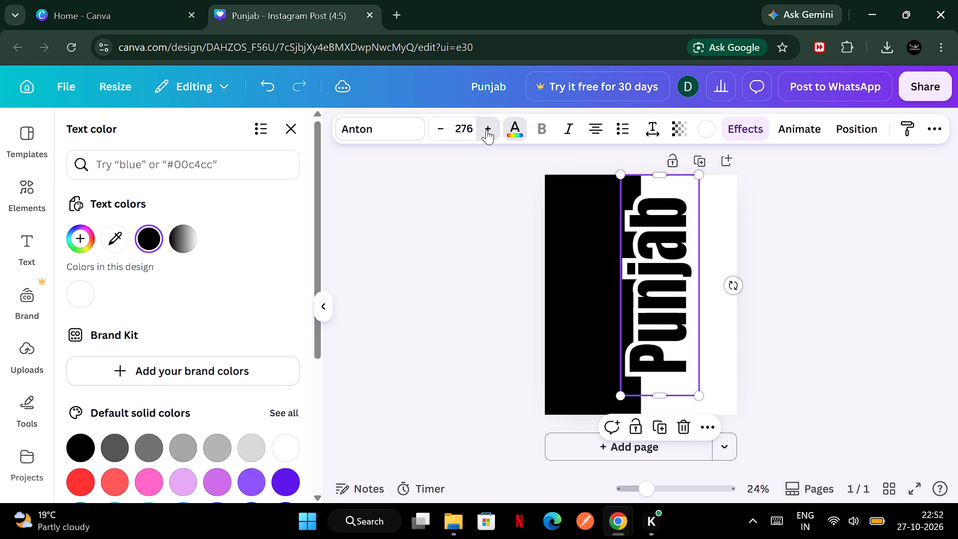
triple_click(486, 129)
triple_click(486, 129)
triple_click(486, 129)
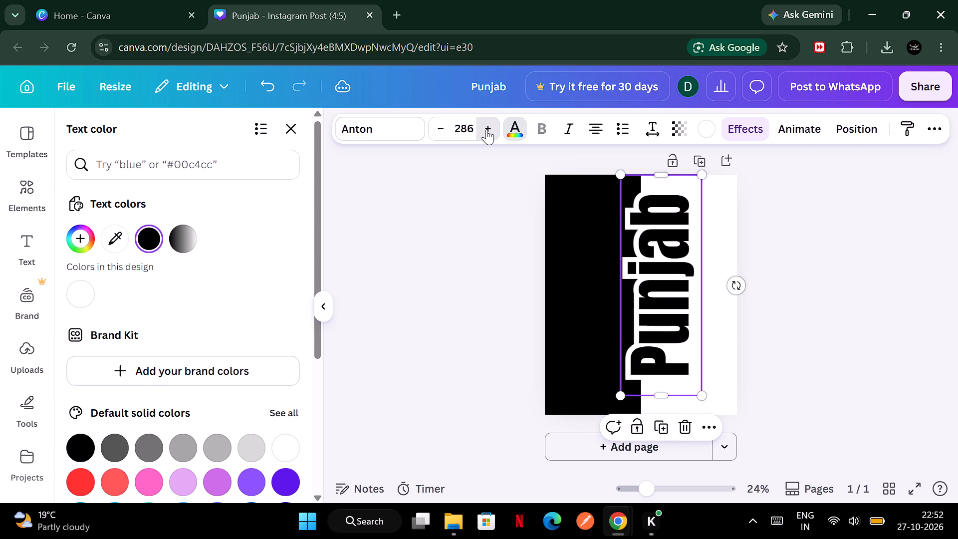
left_click(486, 129)
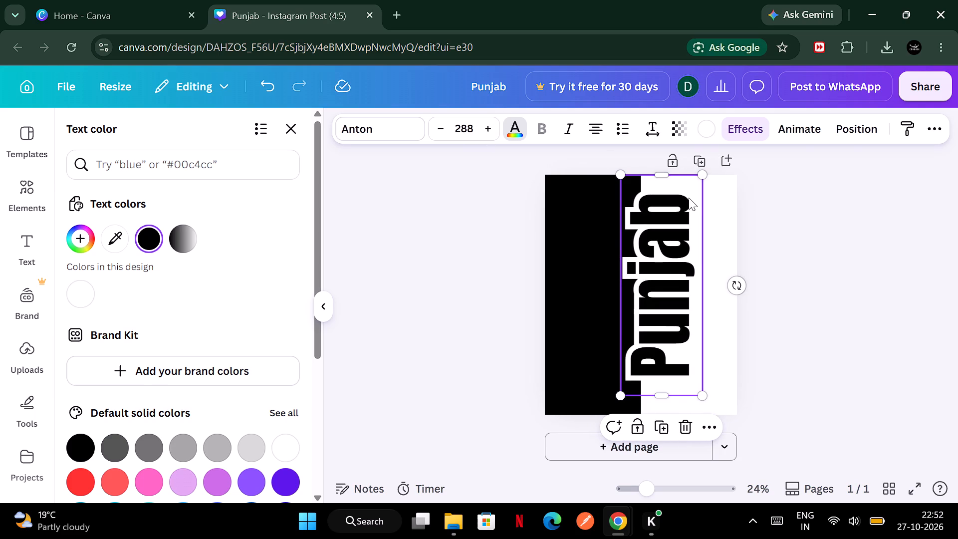
Replace the vertical text with "PUNJAB" in capital letters.
left_click(689, 198)
left_click(689, 198)
key("ctrl+a")
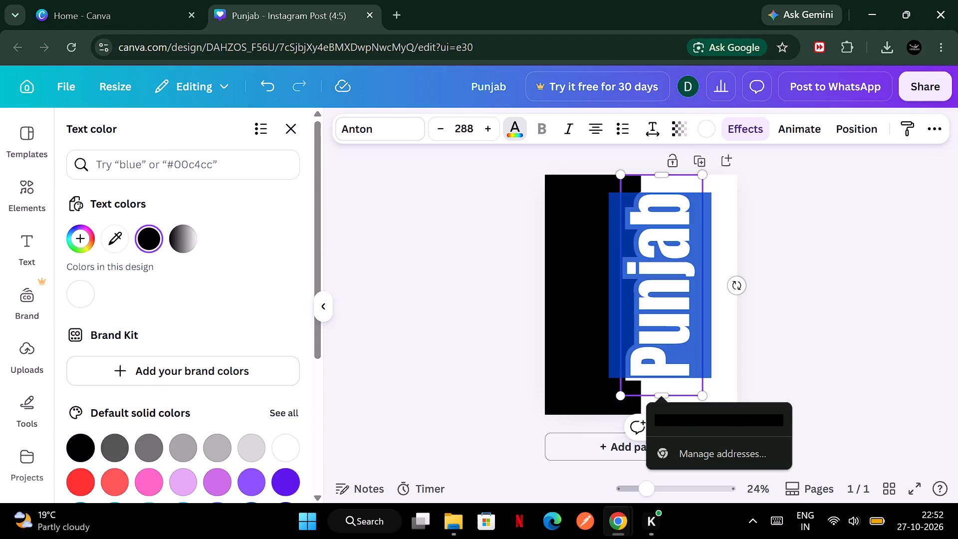
type("PUN")
type("JAB")
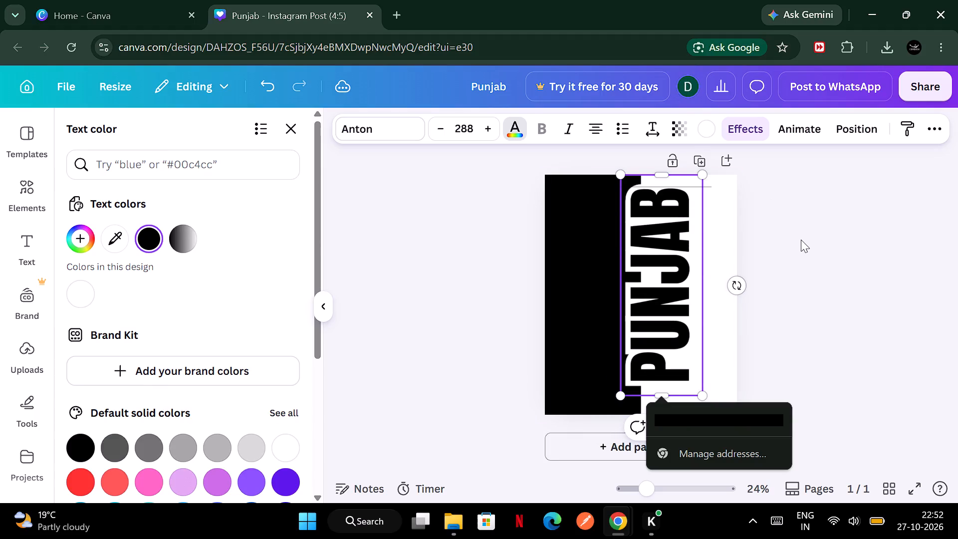
Change the vertical text from "PUNJAB" to "PANJAB" by replacing its second letter with a capital A.
left_click(684, 329)
key("BackSpace")
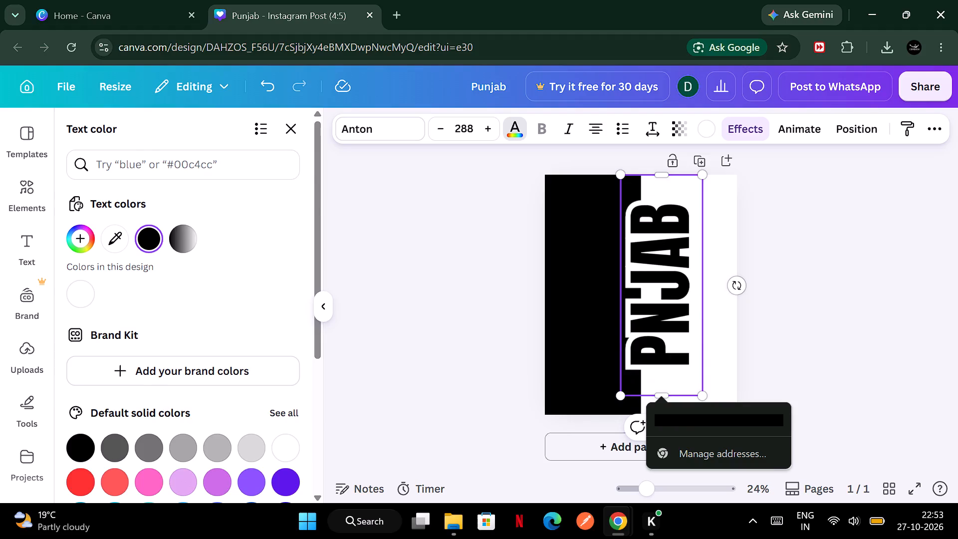
key("shift+a")
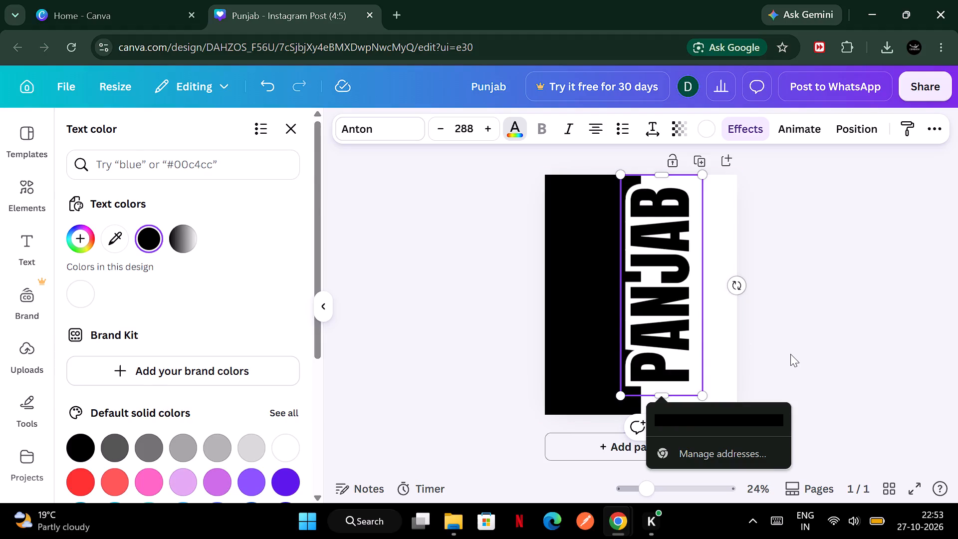
left_click(790, 354)
left_click(790, 354)
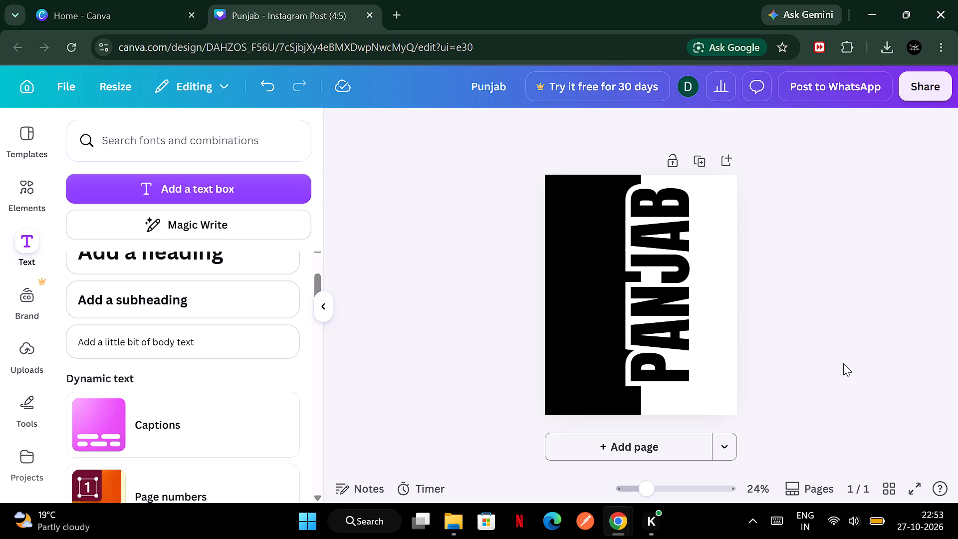
Scale the vertical "PANJAB" text up to font size 300 and centre it vertically on the page.
left_click(653, 314)
left_click_drag(653, 314, 653, 320)
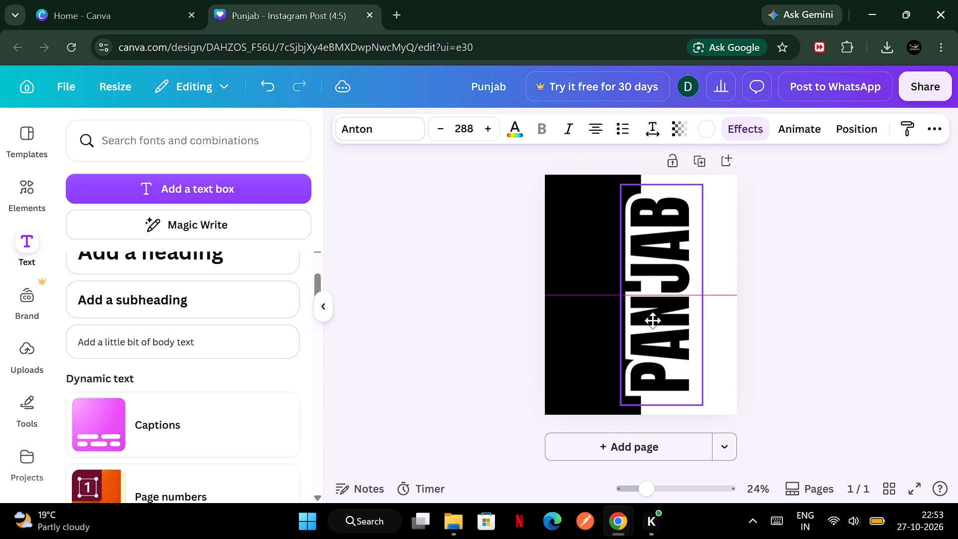
left_click_drag(653, 320, 653, 320)
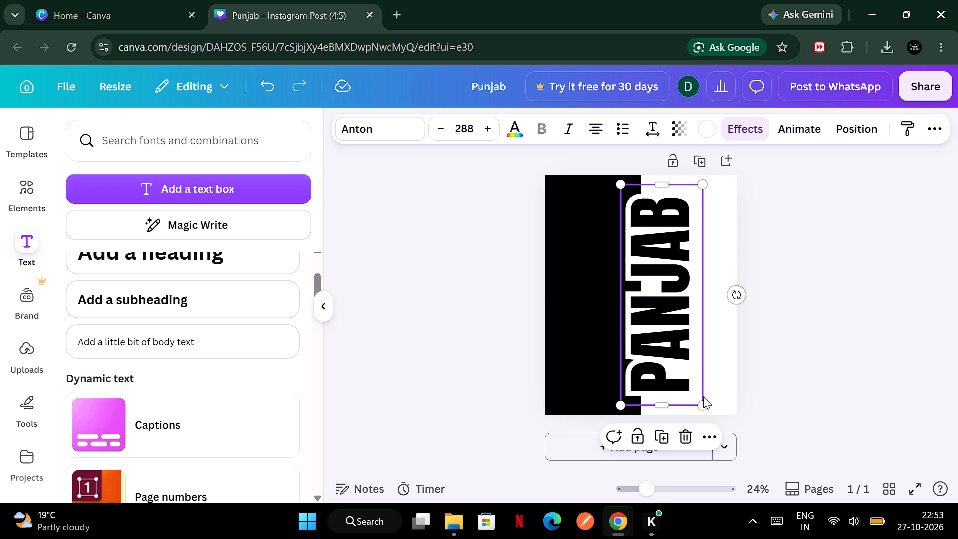
left_click_drag(702, 401, 715, 409)
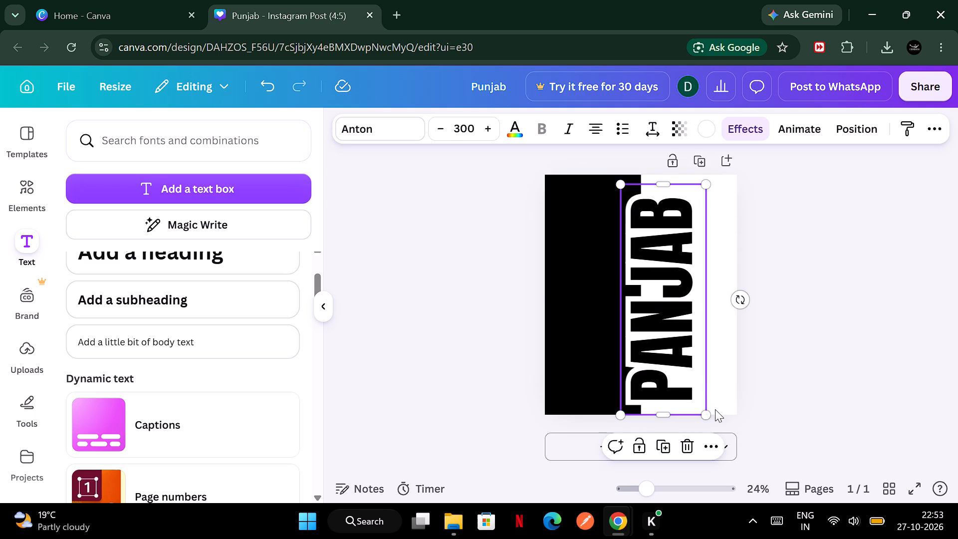
left_click(673, 355)
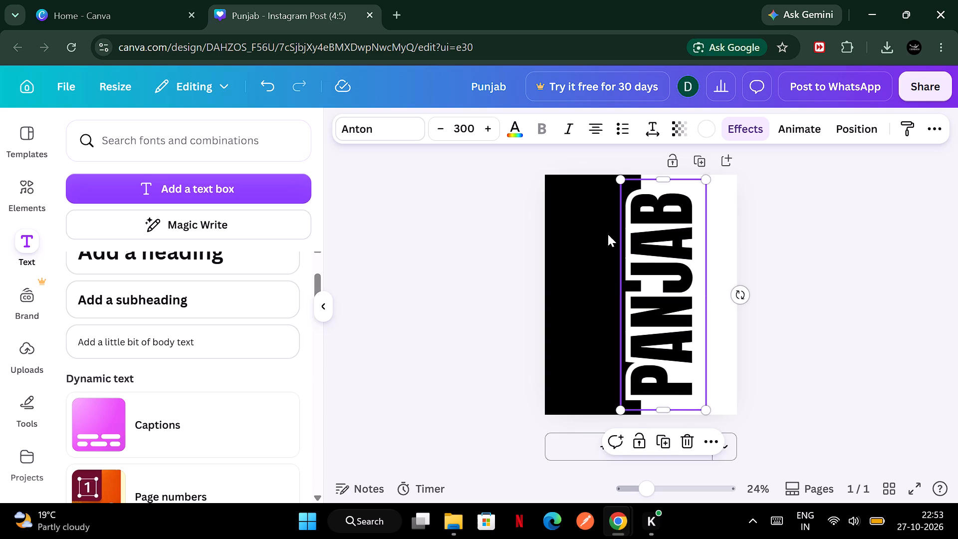
Increase the "PANJAB" text's font size to 313.
triple_click(485, 127)
triple_click(485, 127)
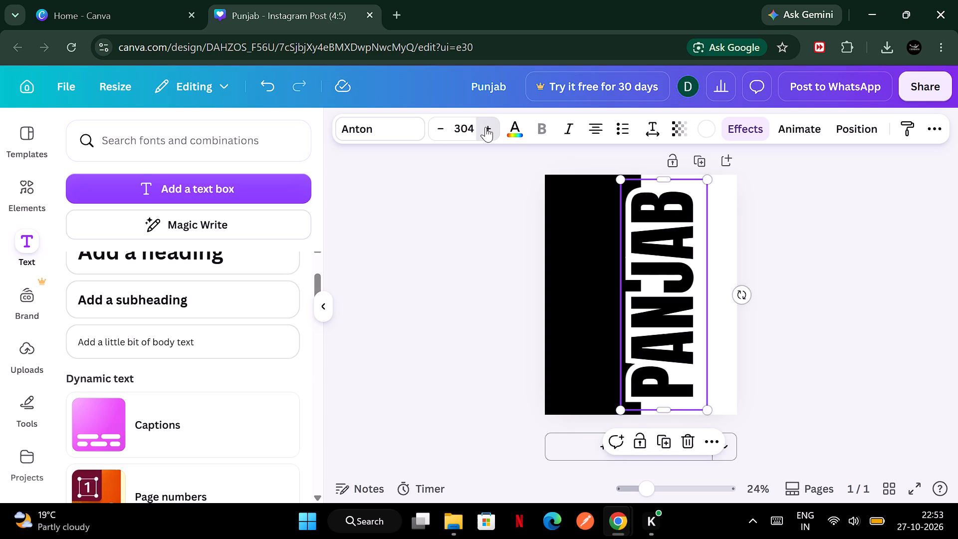
triple_click(485, 127)
triple_click(485, 127)
left_click(485, 127)
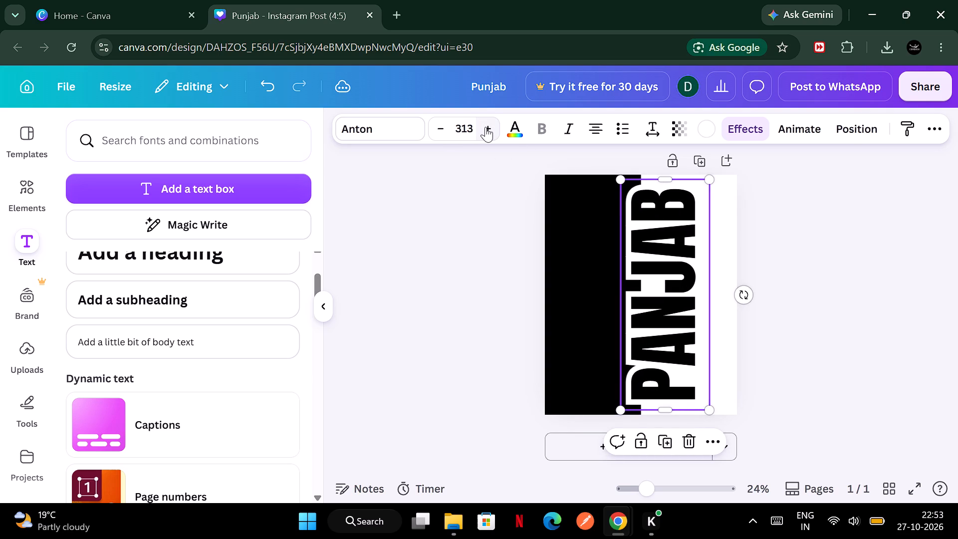
left_click(816, 234)
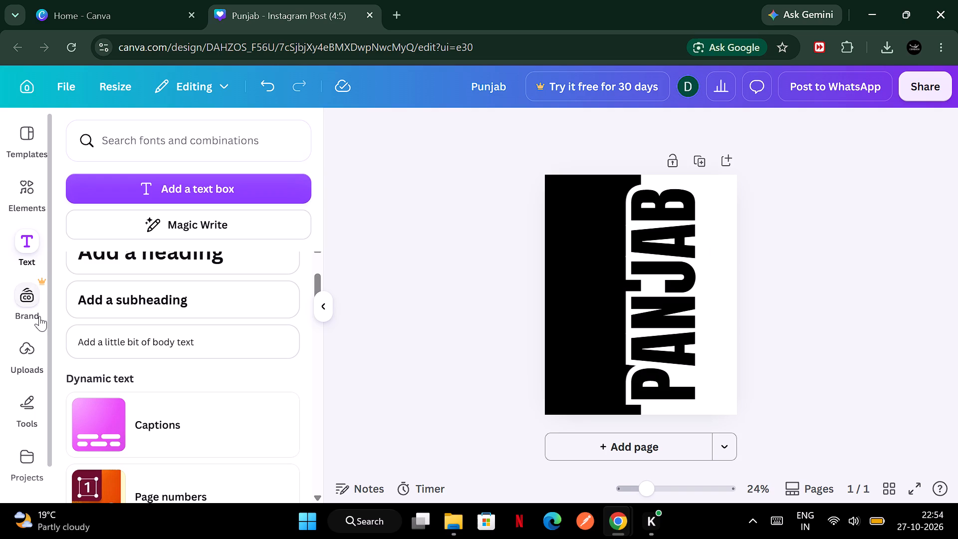
Search the apps for "shape cutout" and open the Shape Cutout app.
left_click(30, 402)
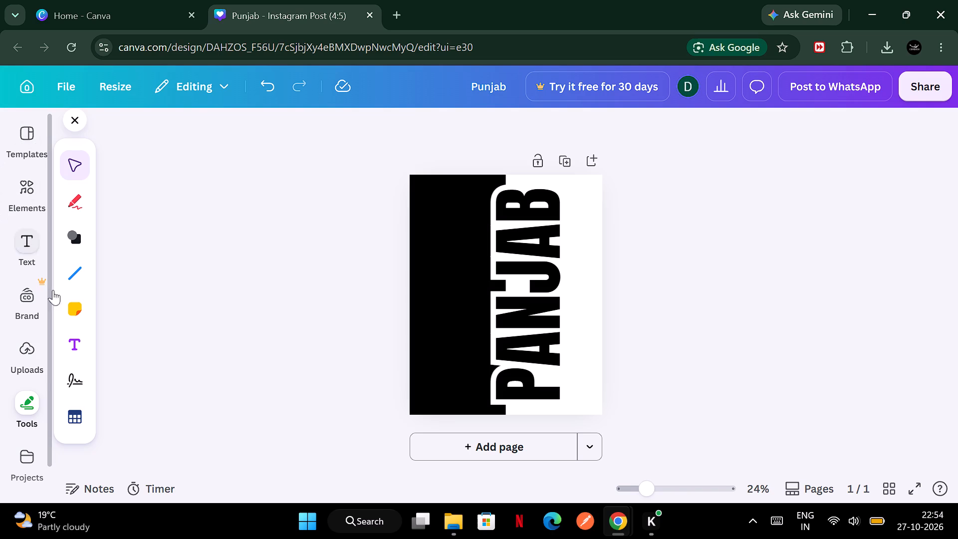
scroll(14, 328, "down", 3)
left_click(23, 482)
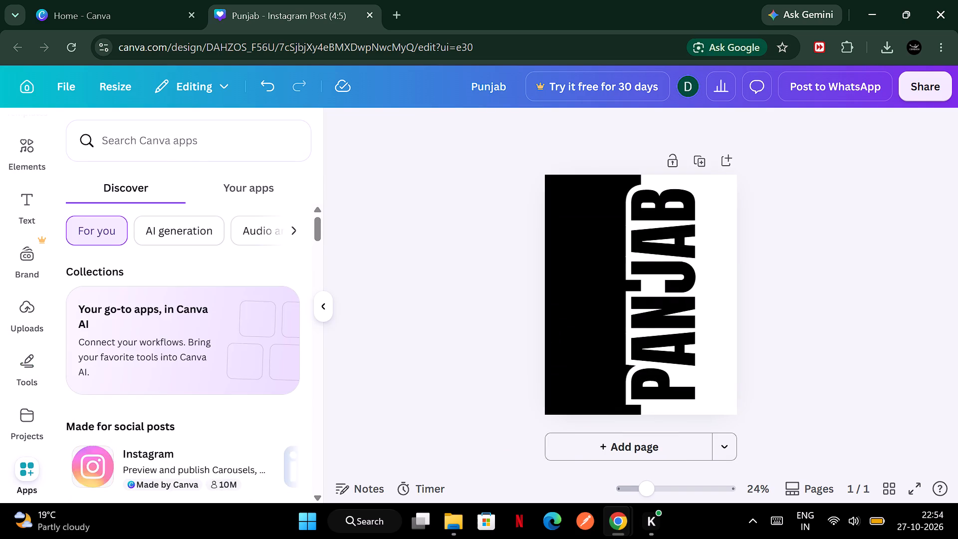
left_click(203, 140)
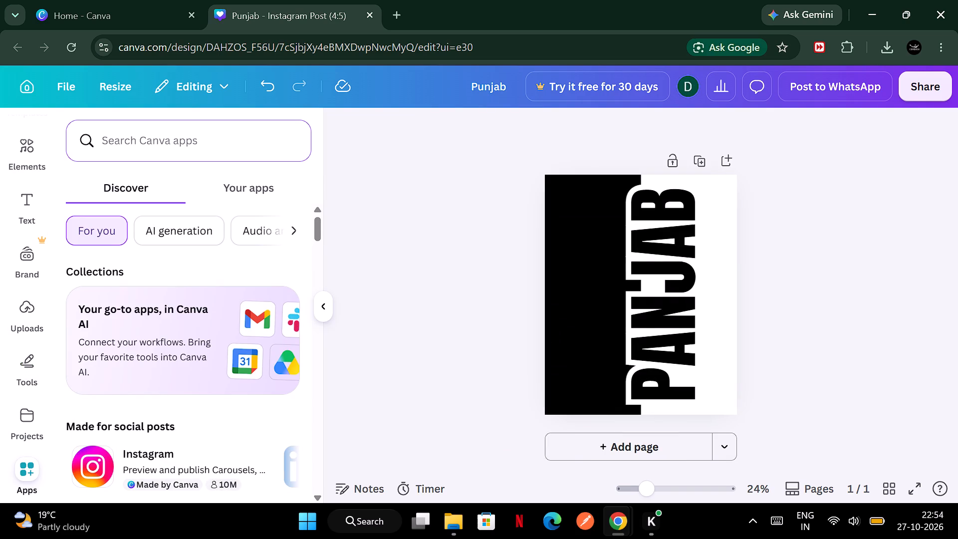
type("shape")
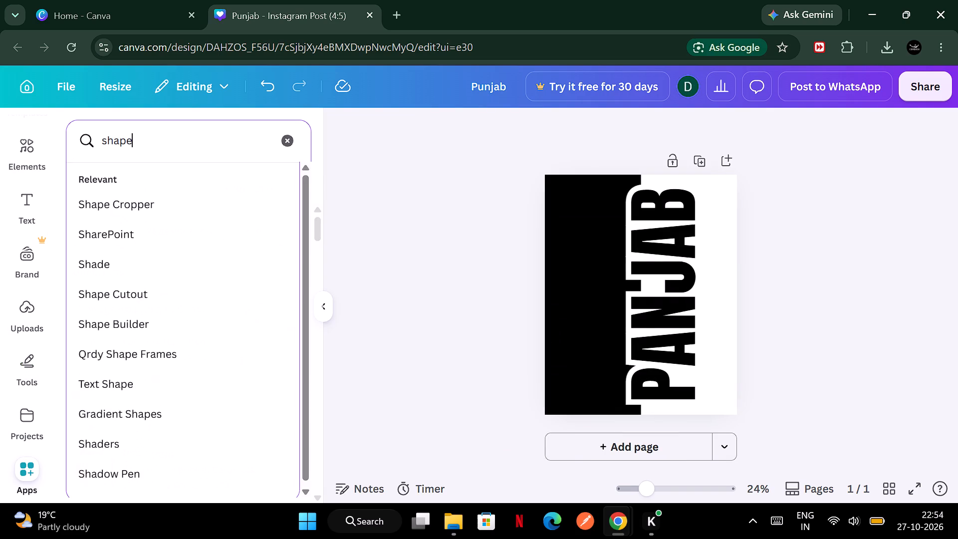
key("space")
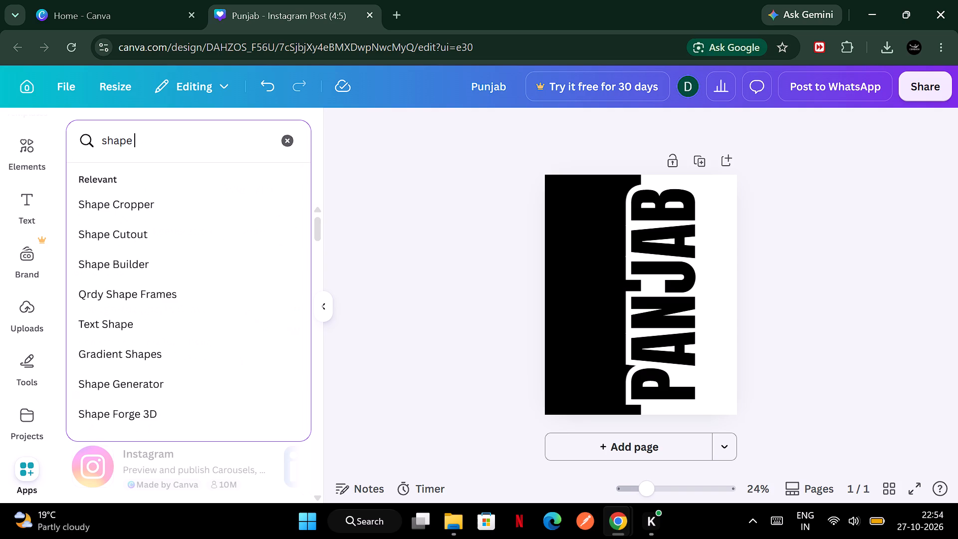
type("cutout")
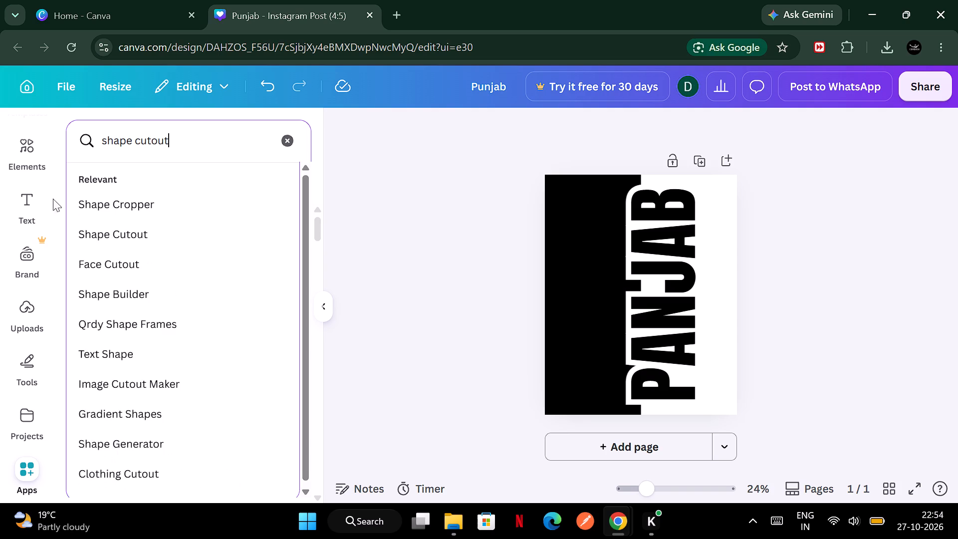
left_click(153, 230)
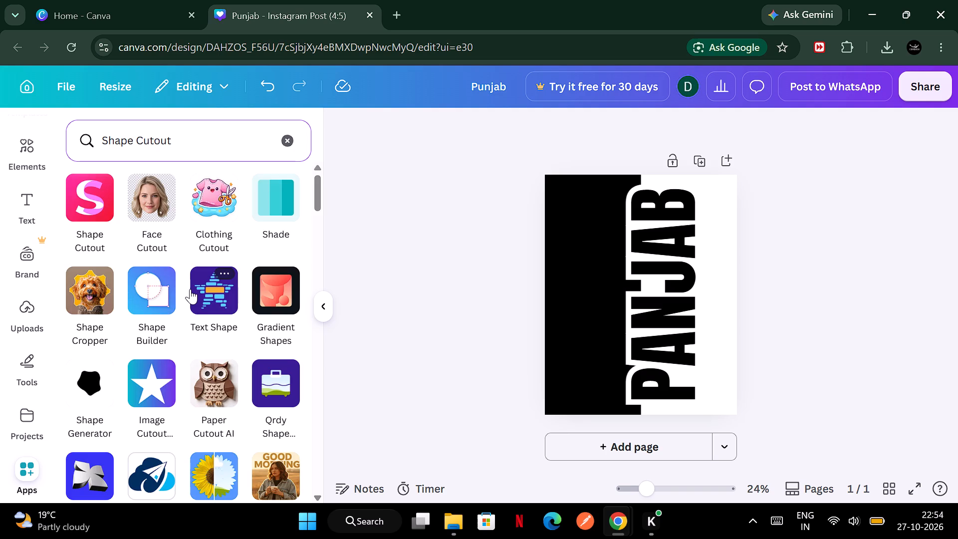
left_click(87, 205)
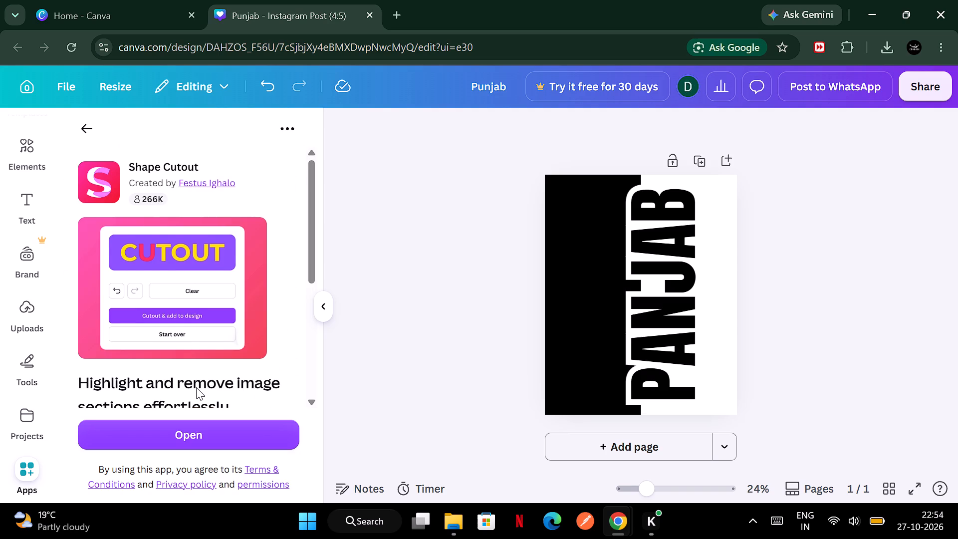
scroll(196, 387, "down", 7)
left_click(205, 429)
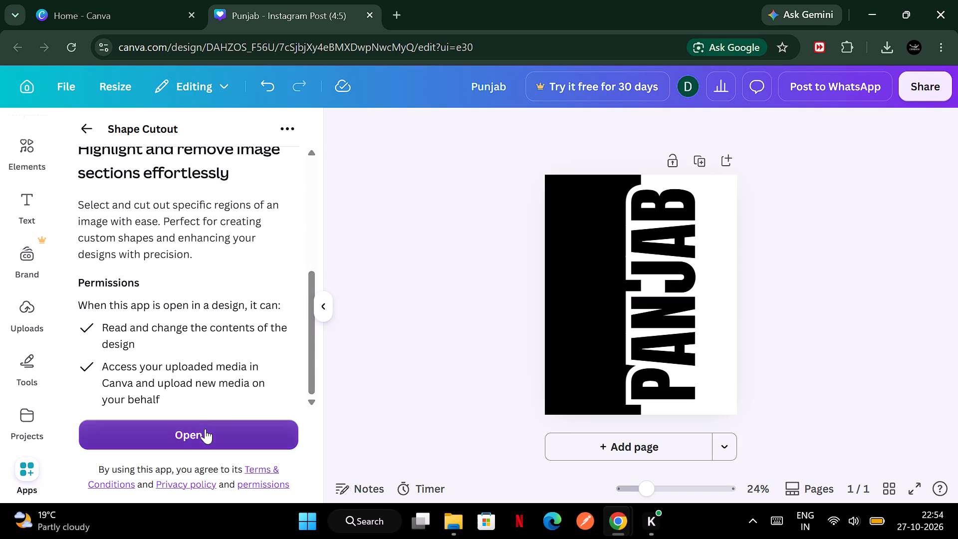
scroll(221, 319, "down", 3)
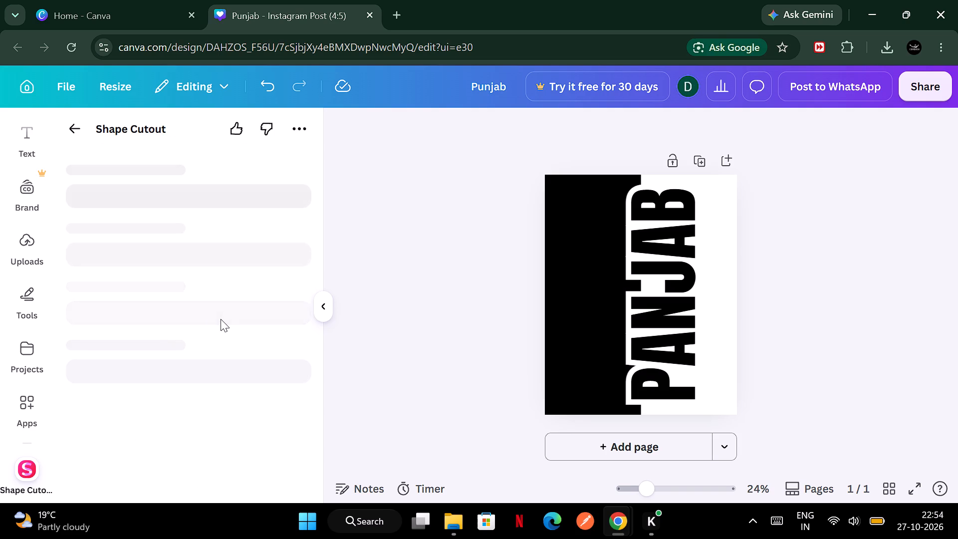
Shift the "PANJAB" text slightly toward the white half, keeping it vertically centred.
left_click(626, 337)
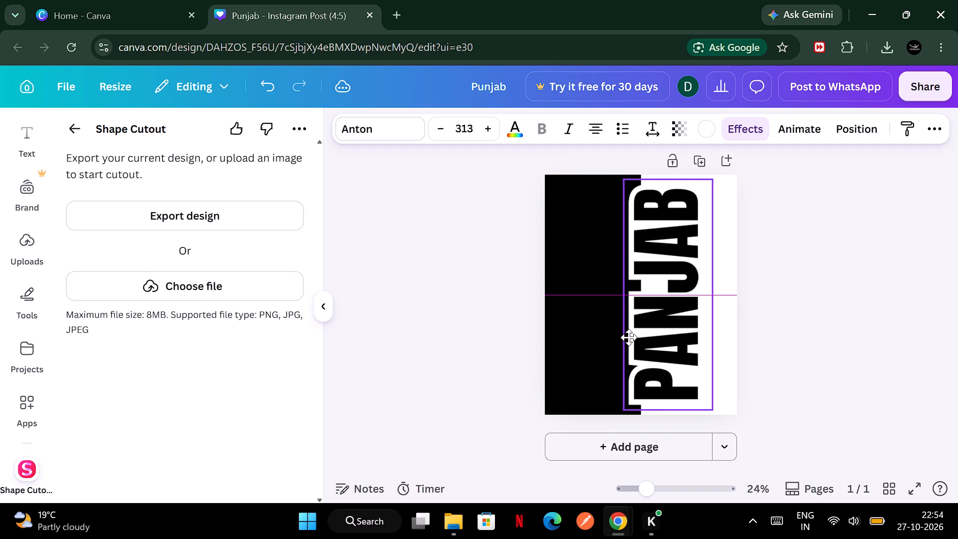
left_click(837, 367)
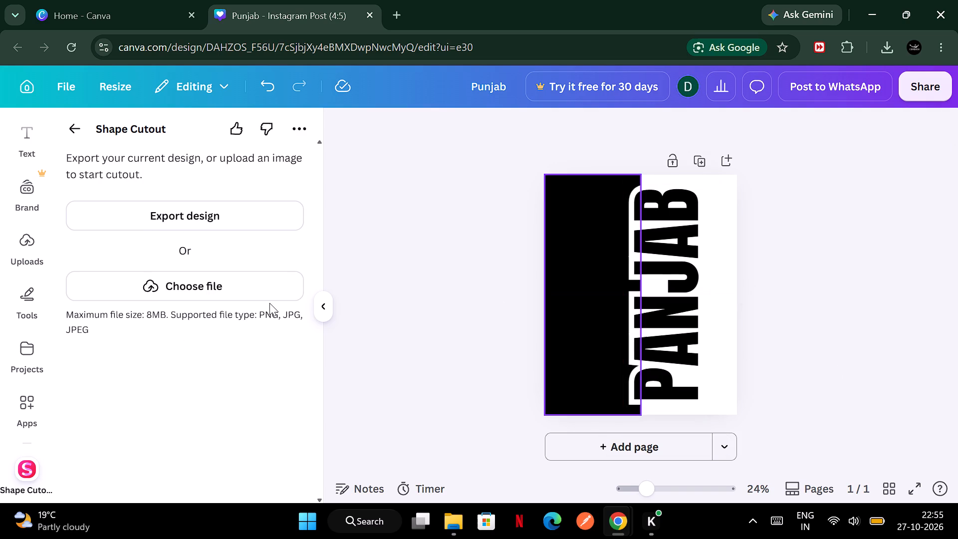
Export the current design as a high-quality PNG at 1,080 × 1,350 px into Shape Cutout.
left_click(244, 226)
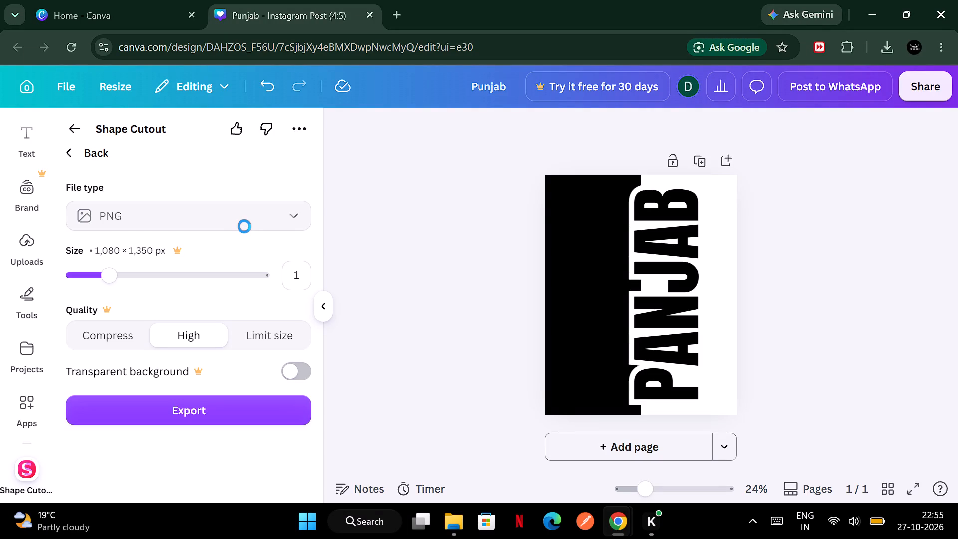
left_click(222, 421)
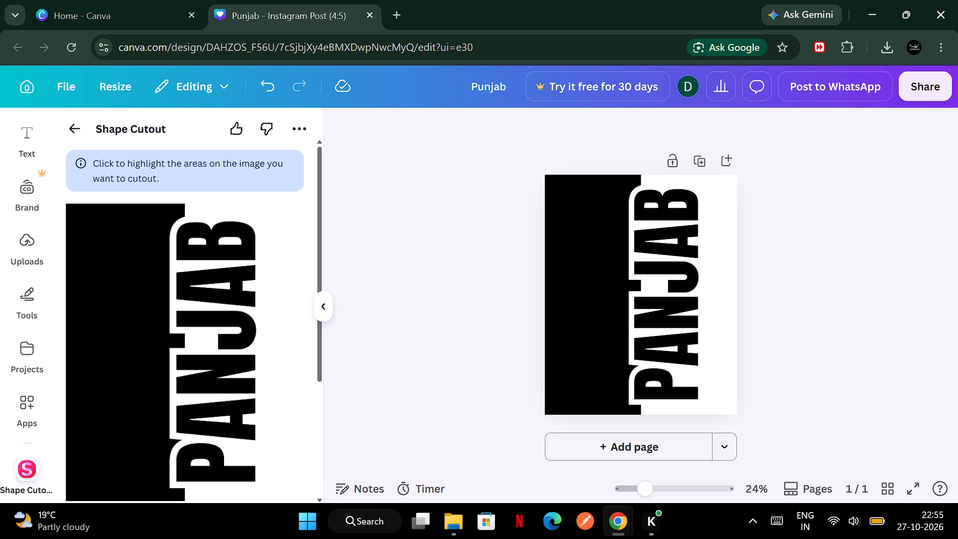
Highlight the black half and all the "PANJAB" letters for removal, and add the resulting cutout to the design.
left_click(101, 329)
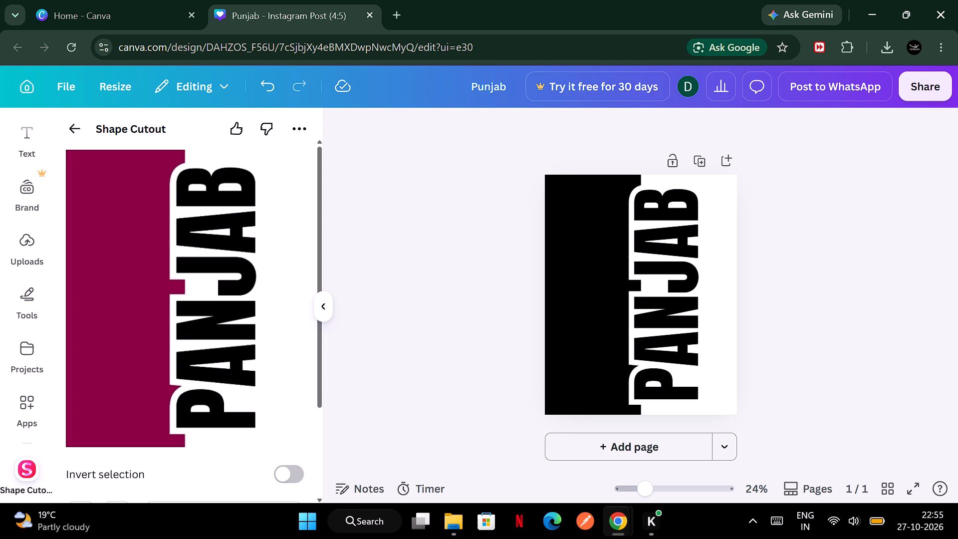
left_click(216, 199)
left_click(234, 223)
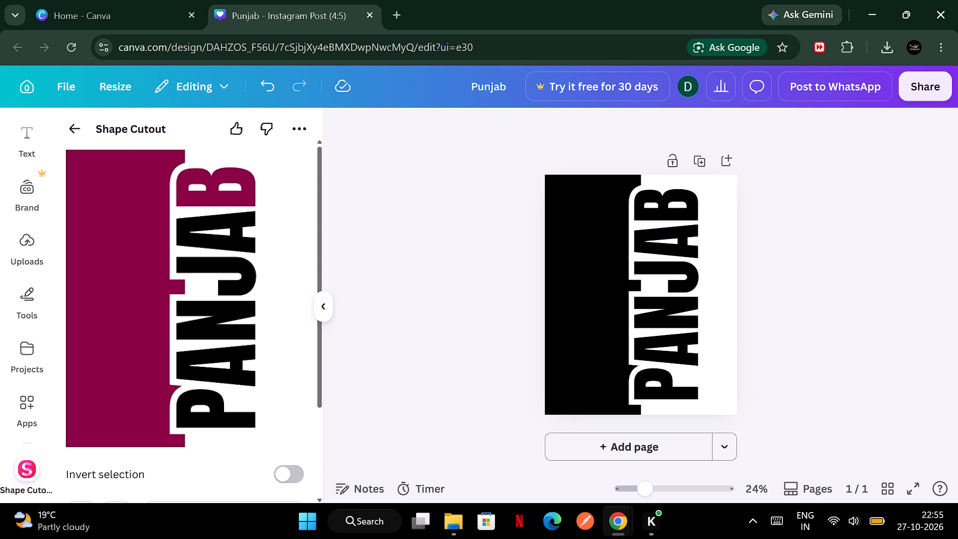
left_click(228, 264)
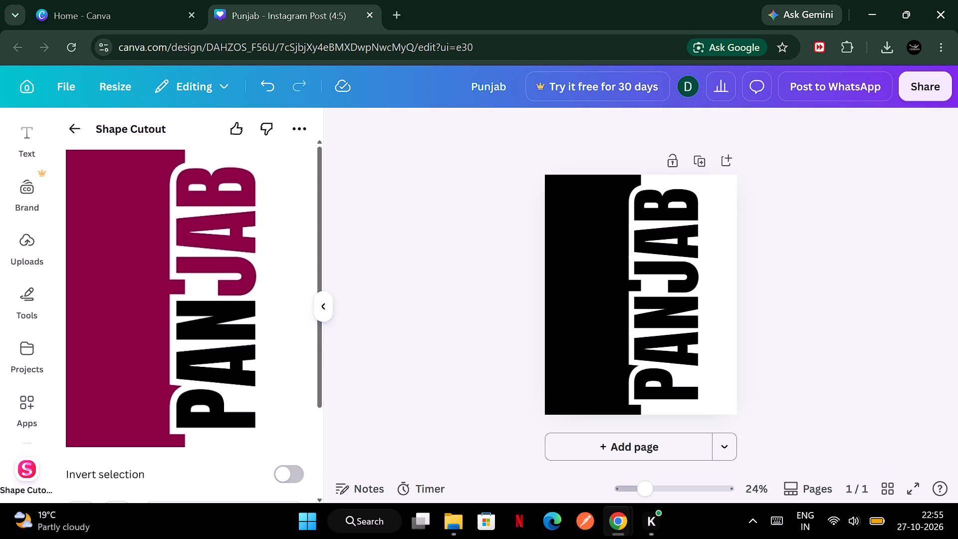
left_click(222, 313)
left_click(225, 351)
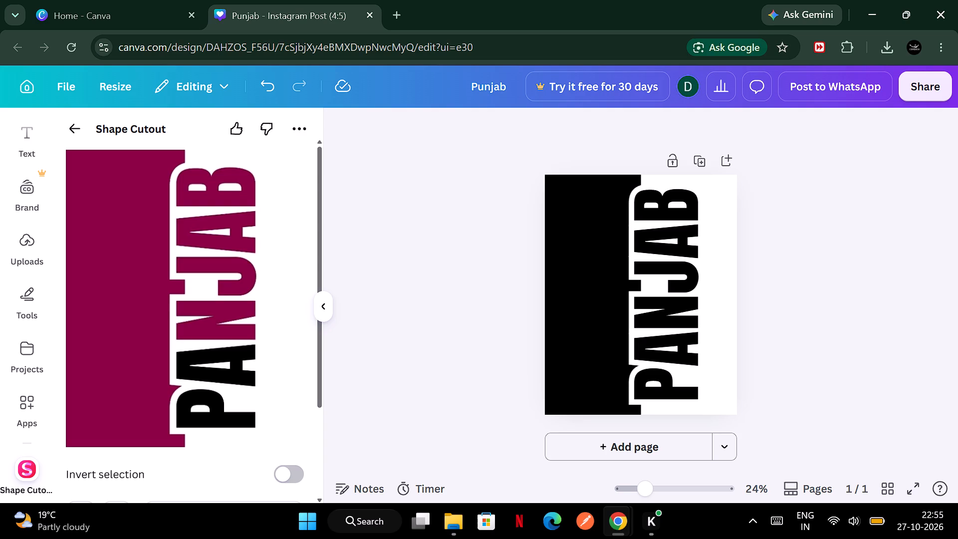
left_click(213, 394)
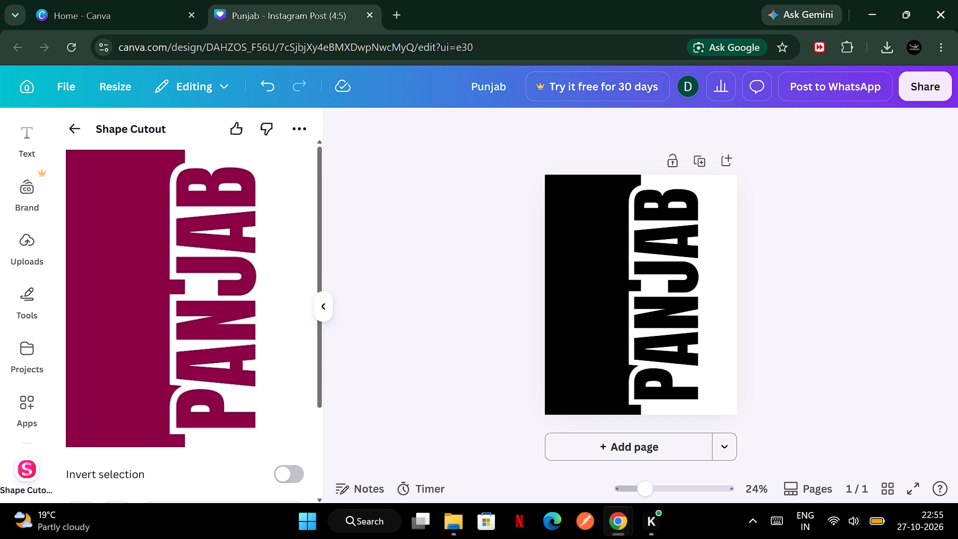
scroll(252, 438, "down", 2)
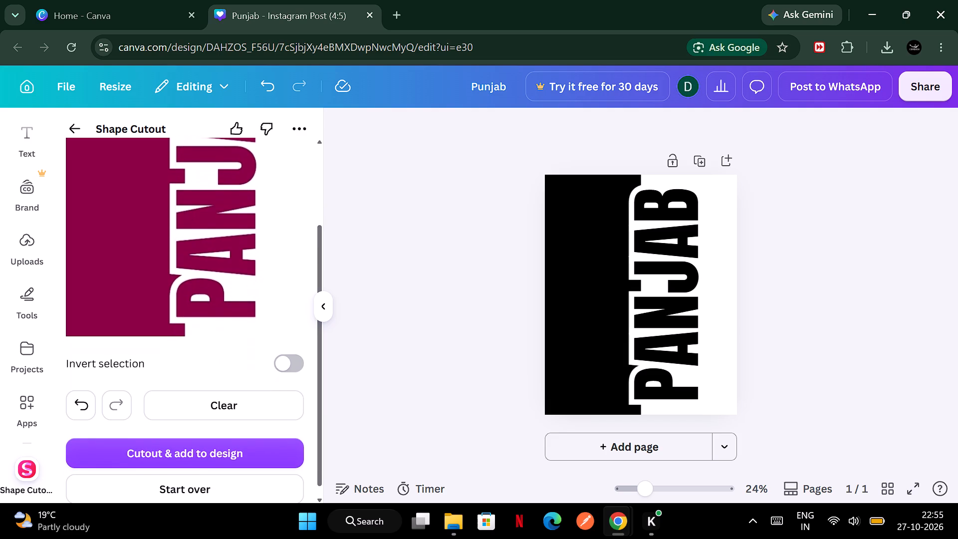
left_click(230, 460)
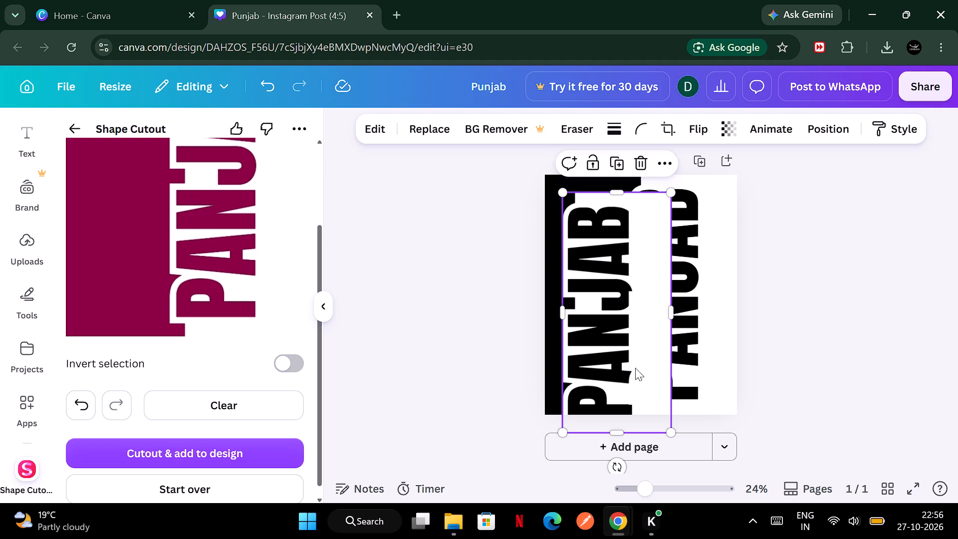
Move the cutout overlay into alignment with the original "PANJAB" lettering, flush with the outer edge of the white half.
left_click_drag(624, 358, 651, 351)
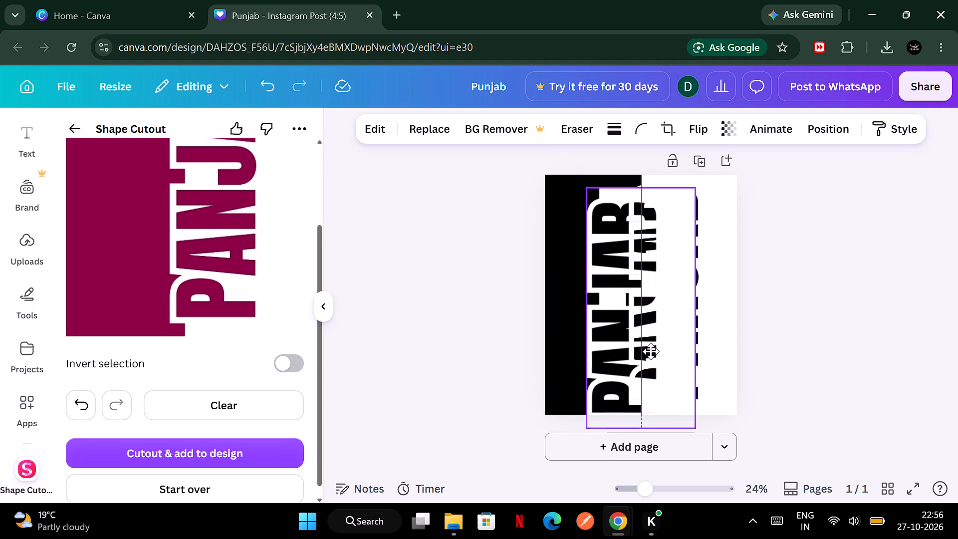
left_click_drag(651, 351, 690, 337)
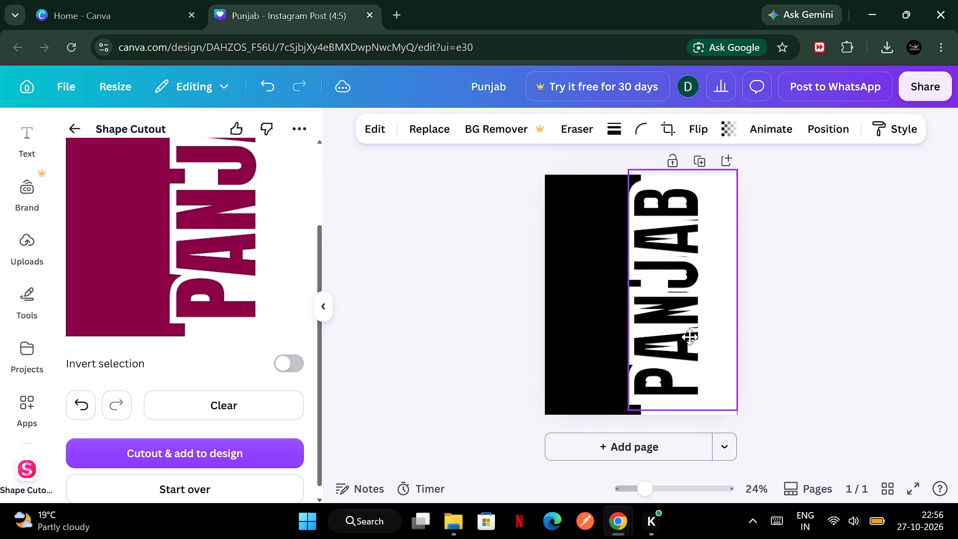
left_click_drag(690, 337, 687, 337)
left_click_drag(687, 337, 693, 334)
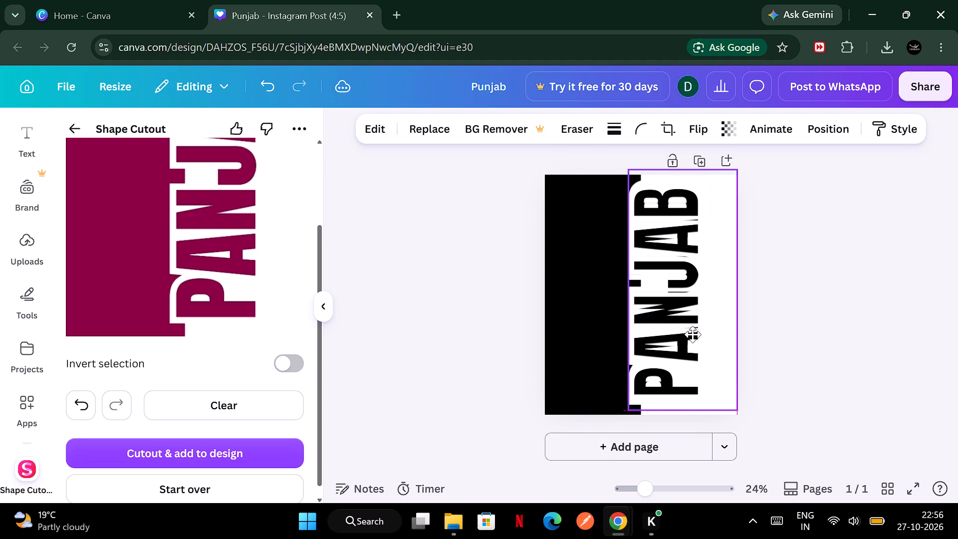
left_click_drag(693, 334, 684, 321)
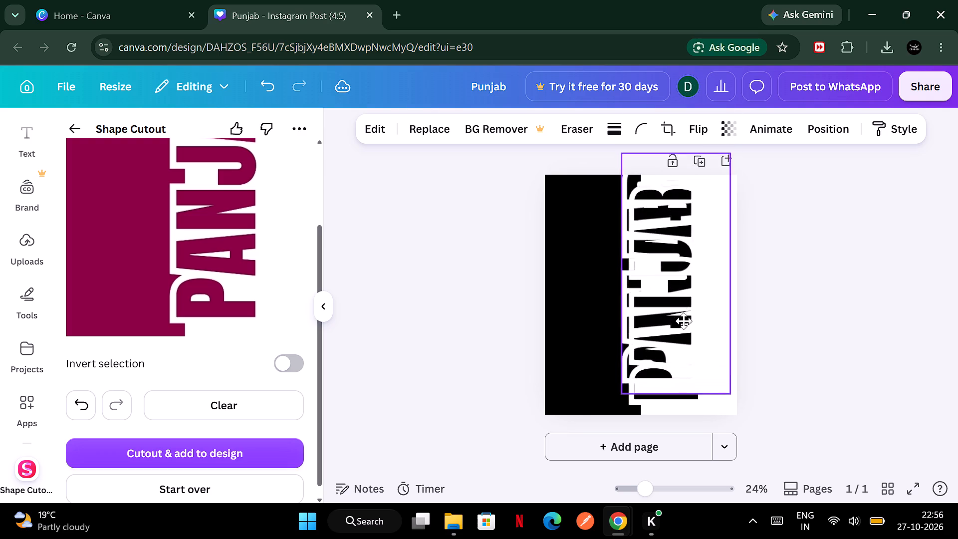
left_click_drag(684, 321, 692, 339)
left_click(831, 355)
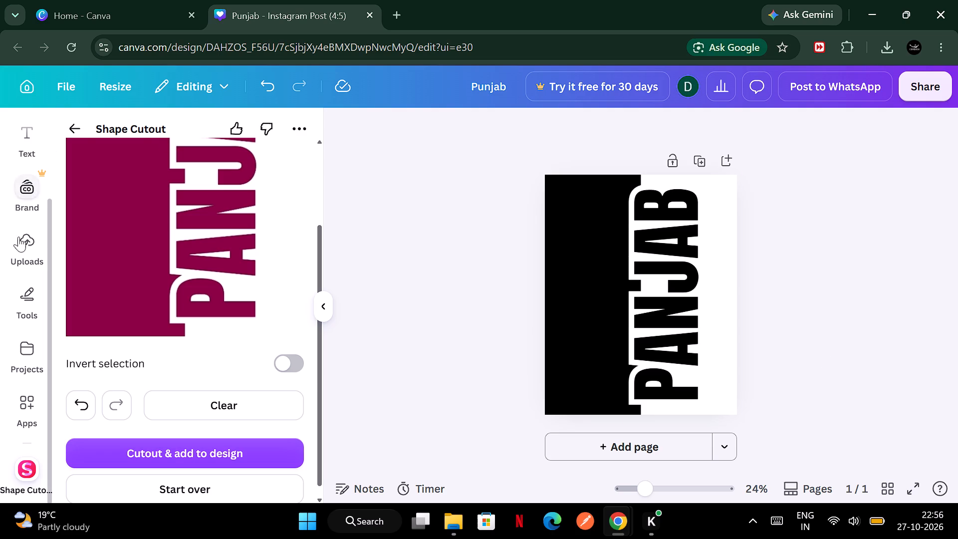
Open a new browser tab for finding a photo.
scroll(21, 291, "down", 3)
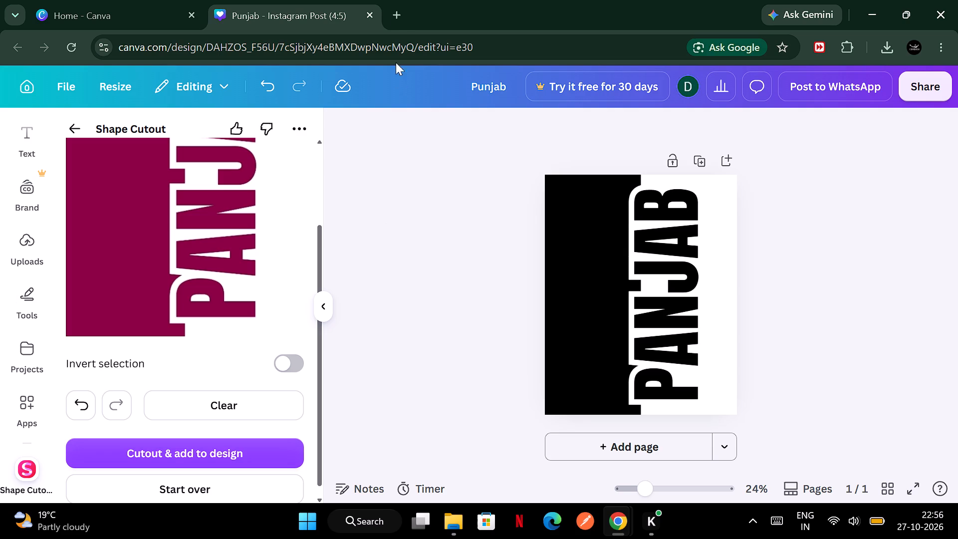
left_click(397, 12)
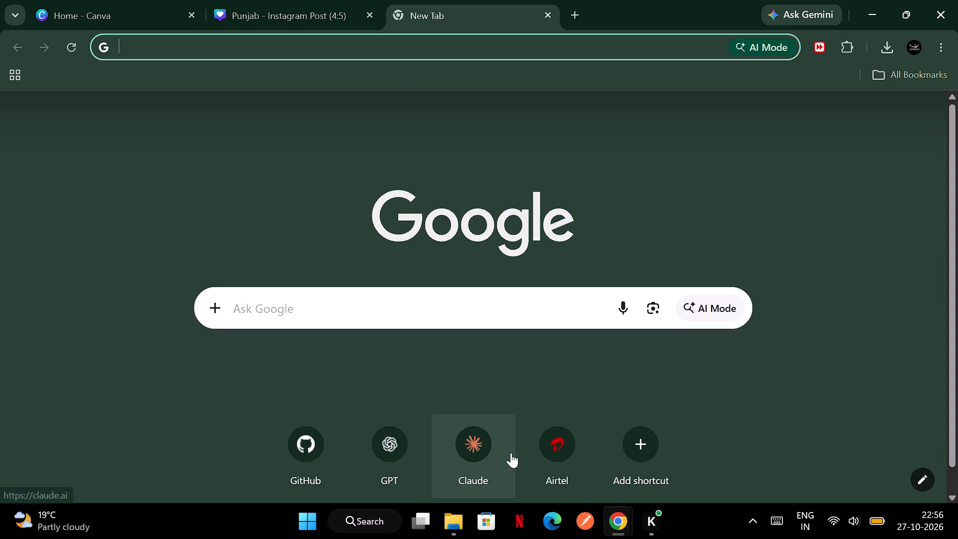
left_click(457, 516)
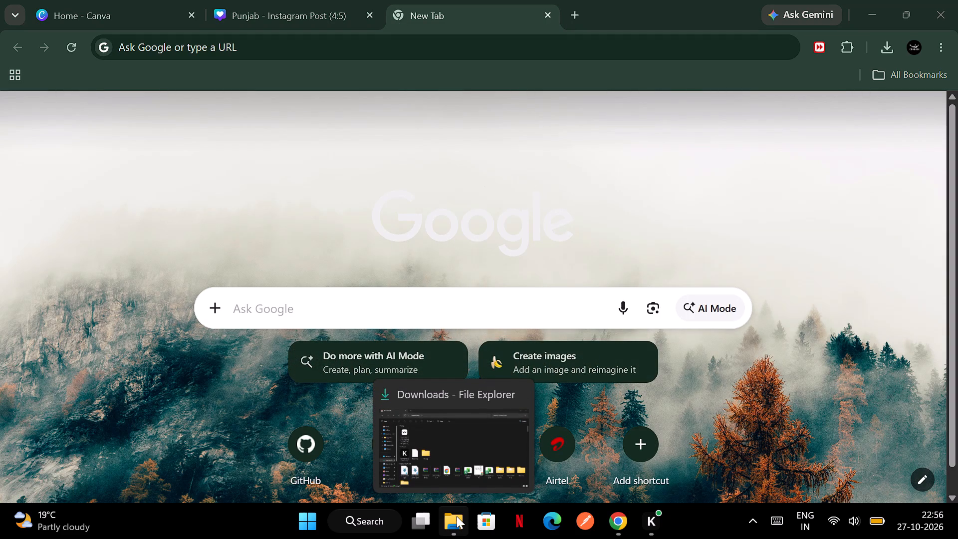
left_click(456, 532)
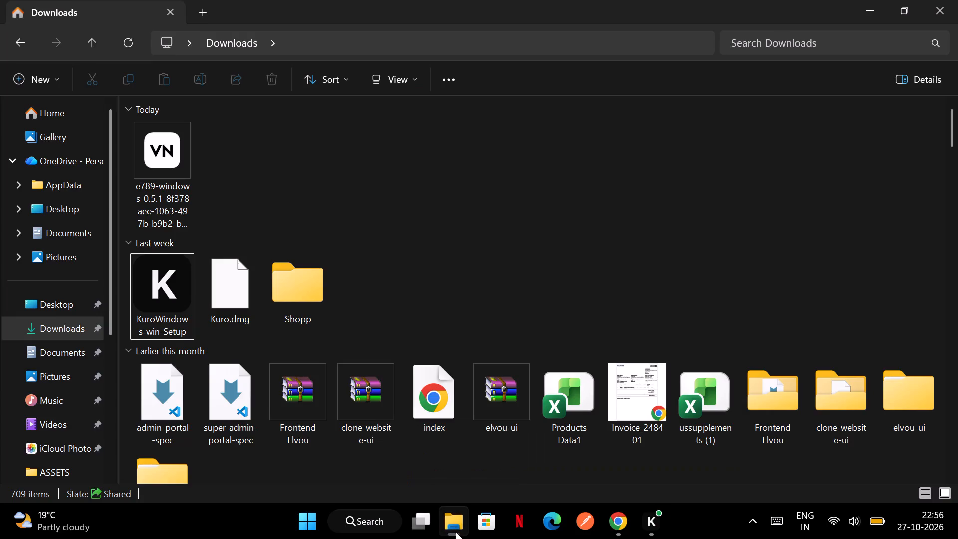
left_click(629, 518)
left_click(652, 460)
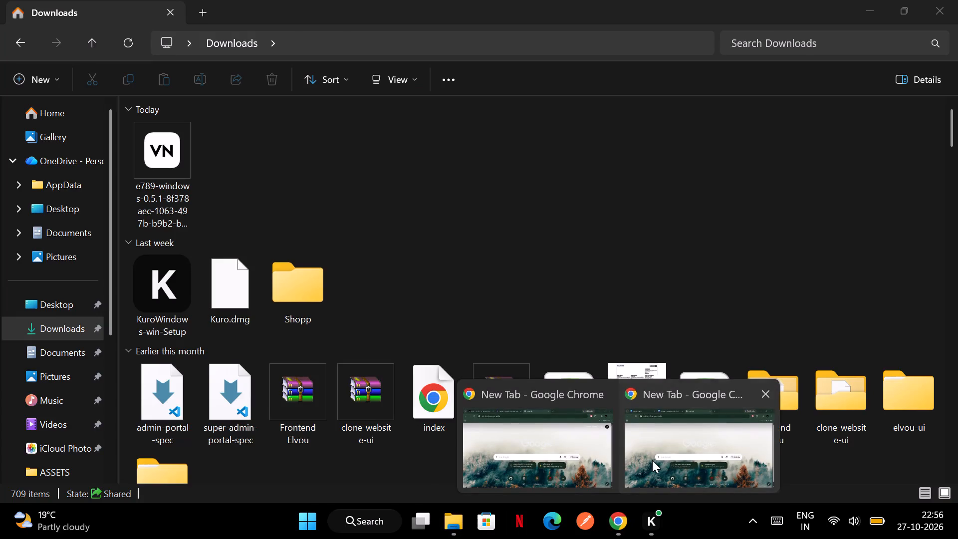
Search Google for "punjab image" and show the image results.
type("pa")
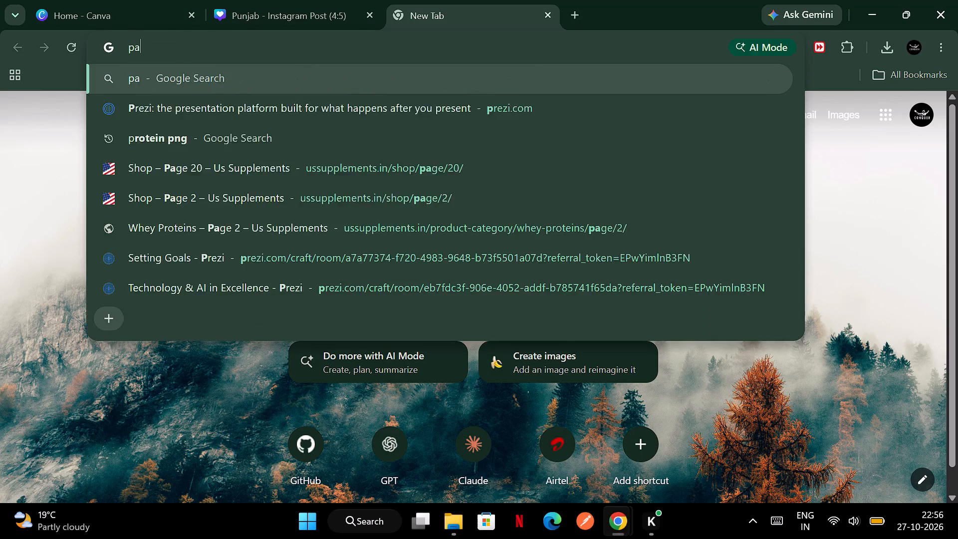
key("BackSpace")
type("unjab imager")
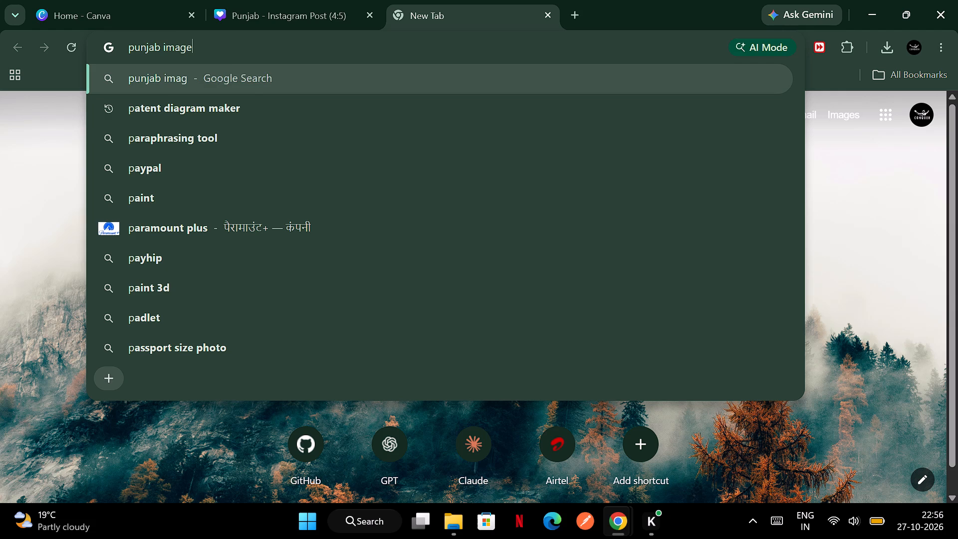
key("BackSpace")
key("Return")
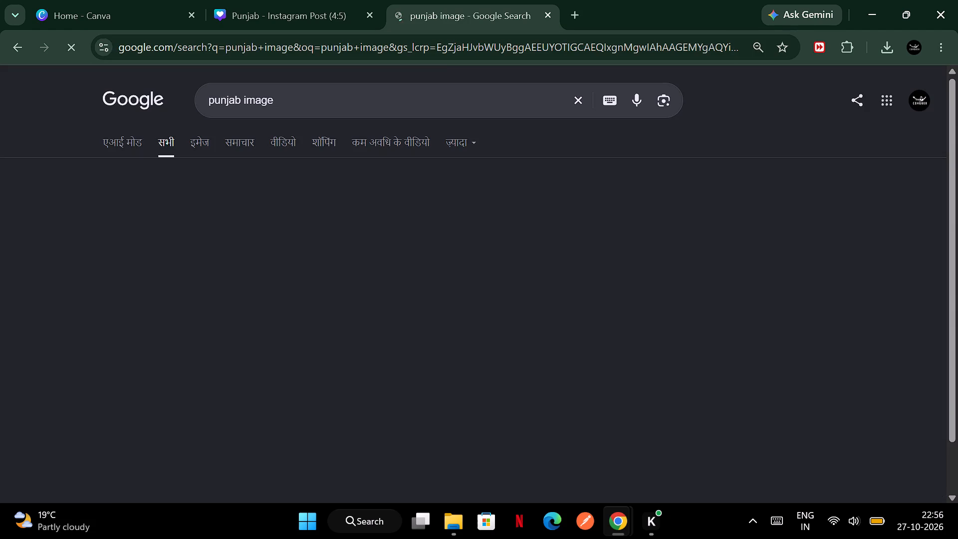
left_click(206, 137)
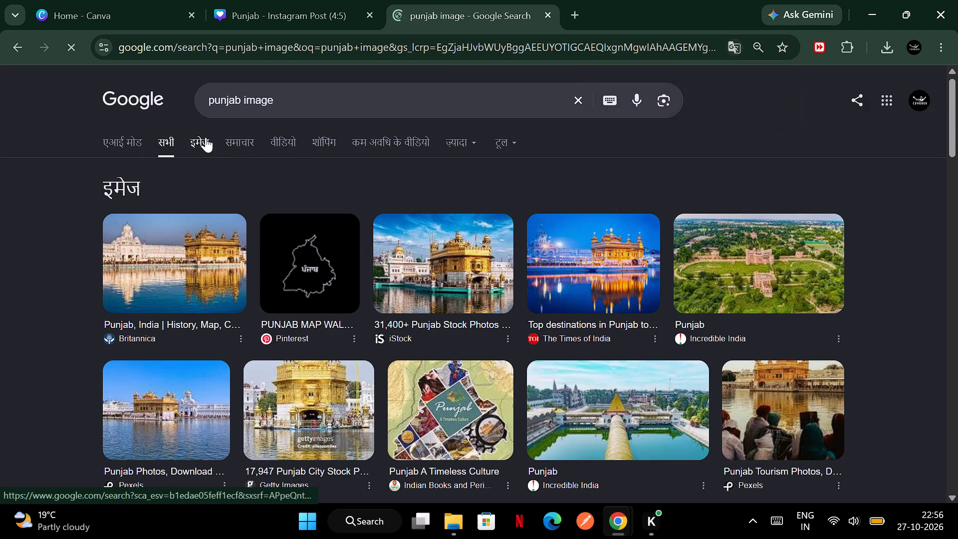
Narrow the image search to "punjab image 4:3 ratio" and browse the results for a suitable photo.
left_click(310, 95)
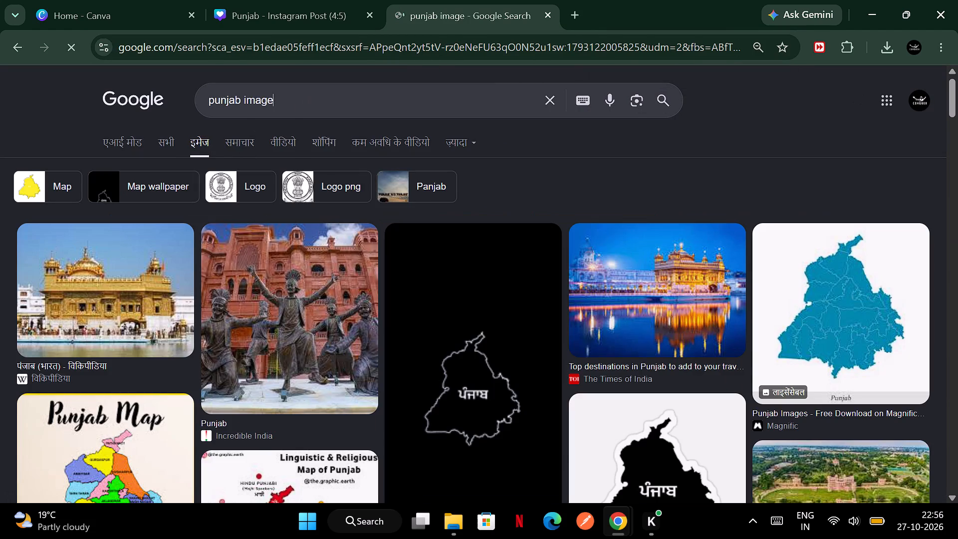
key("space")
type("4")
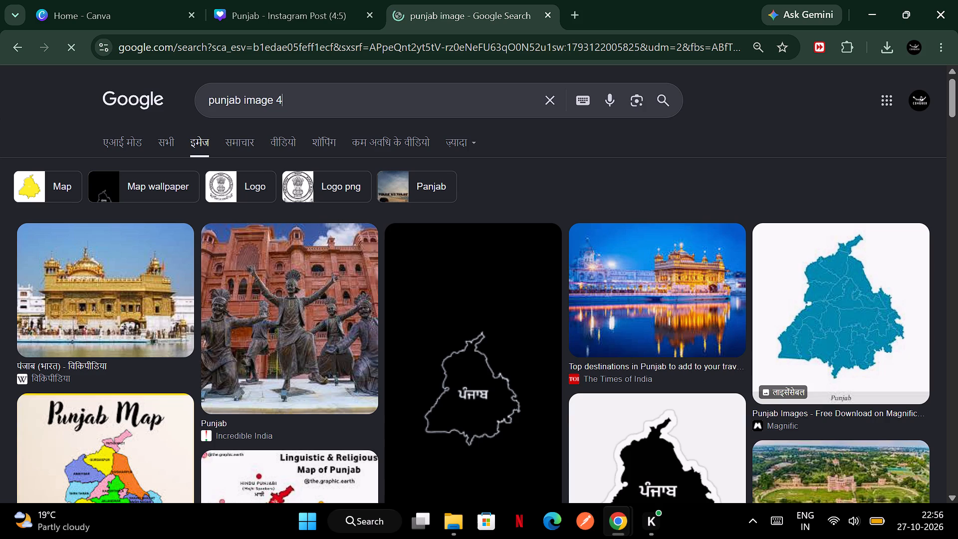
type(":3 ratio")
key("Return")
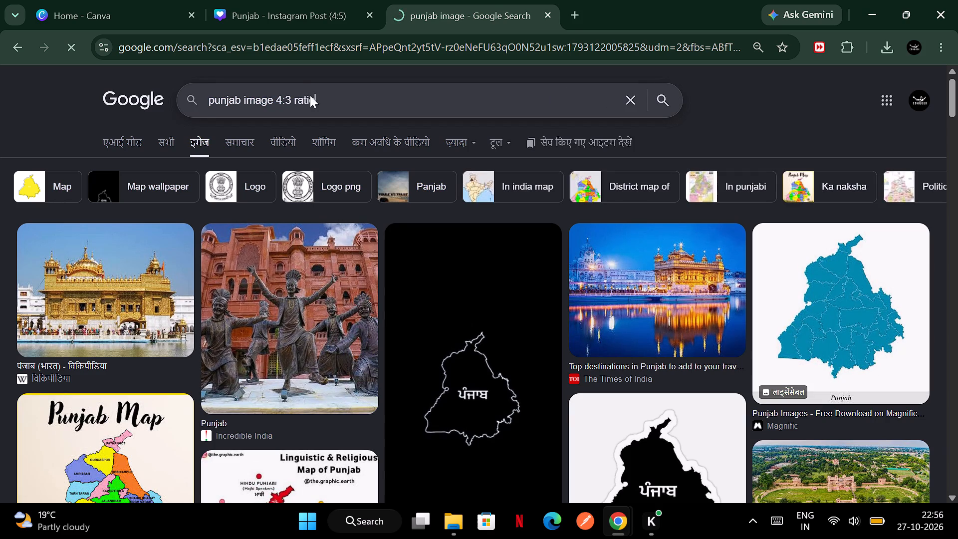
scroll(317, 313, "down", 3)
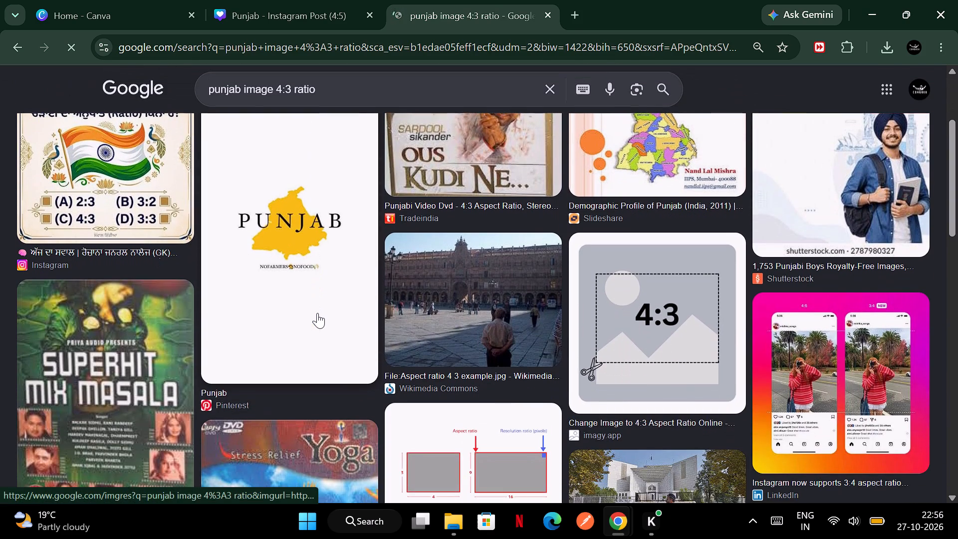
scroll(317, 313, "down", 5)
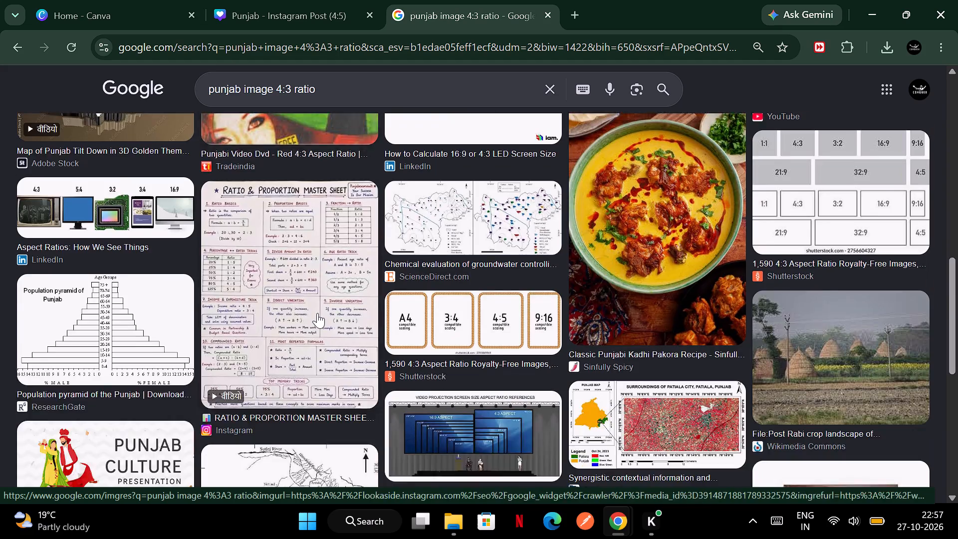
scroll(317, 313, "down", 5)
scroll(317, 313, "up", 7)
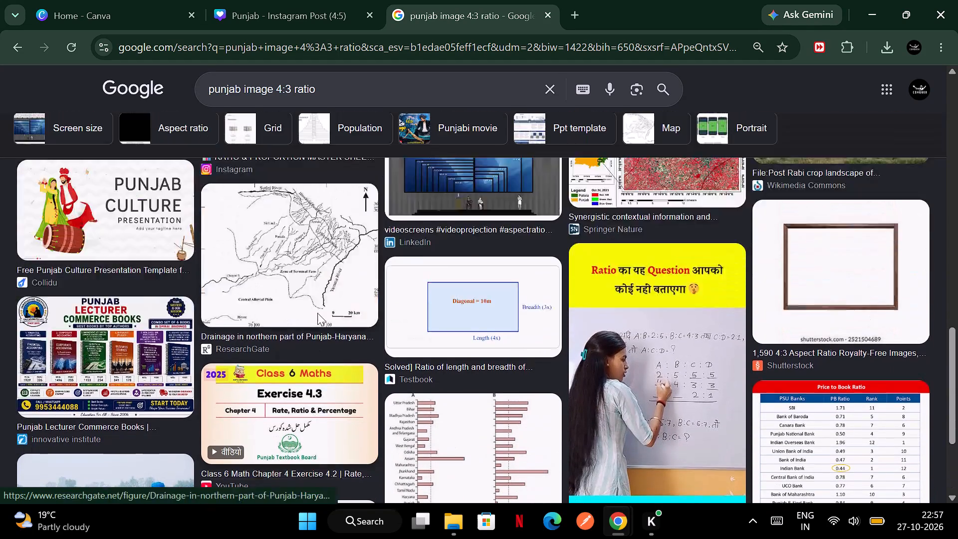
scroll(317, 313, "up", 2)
Remove the "4:3 ratio" wording and run the image search again for "punjab image".
left_click(346, 83)
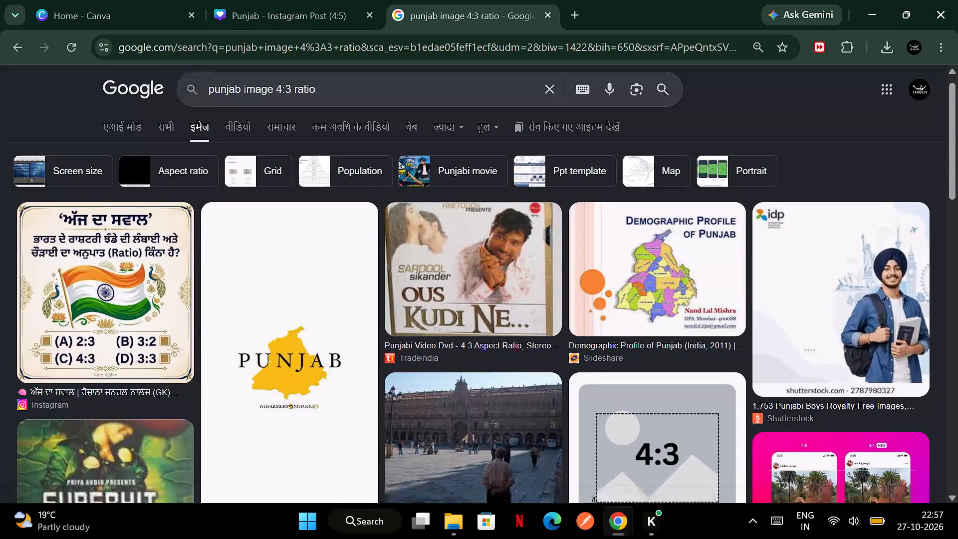
key("BackSpace")
key("BackSpace")
key("BackSpace")
key("BackSpace")
key("BackSpace")
key("BackSpace")
key("BackSpace")
key("BackSpace")
key("BackSpace")
key("BackSpace")
key("BackSpace")
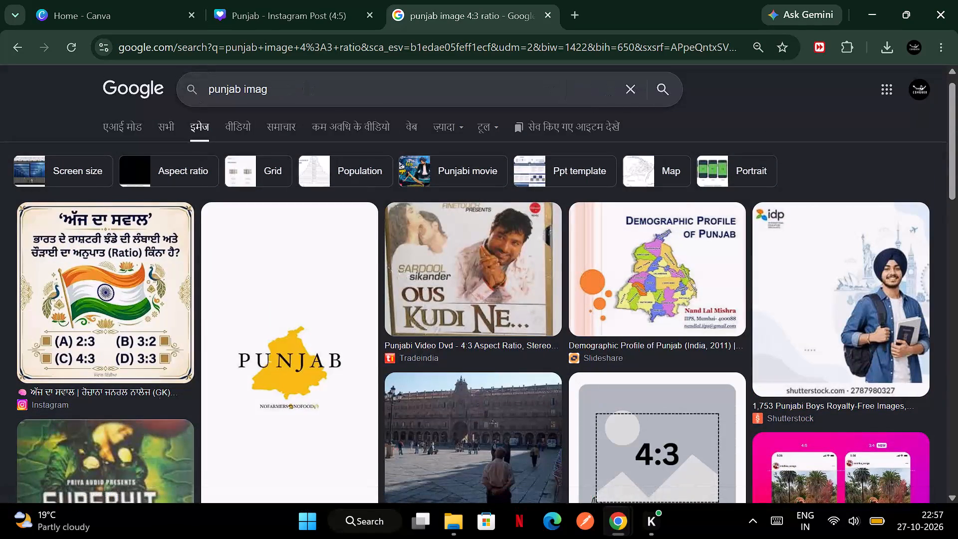
key("e")
key("Return")
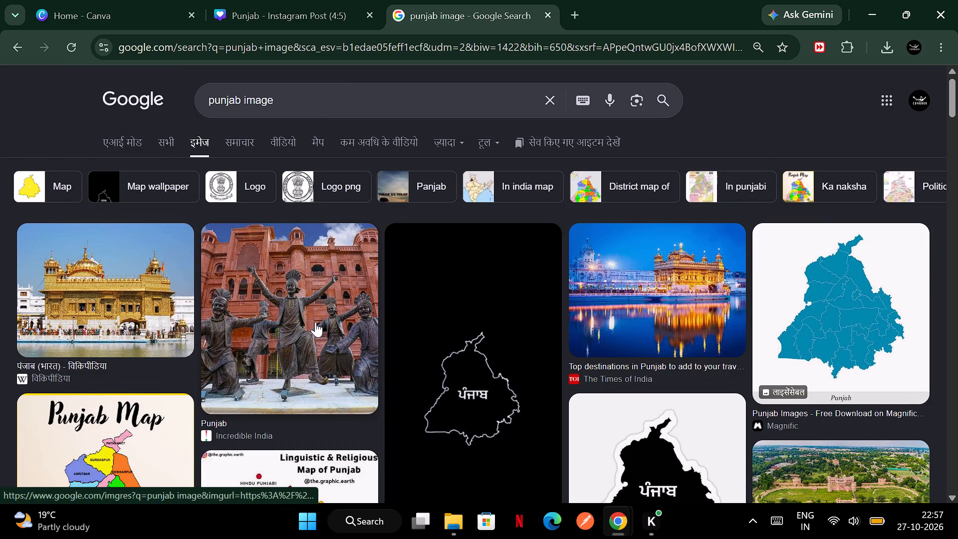
Browse the image results and copy the tall Pexels photo of the Golden Temple under a blue sky.
scroll(360, 343, "down", 5)
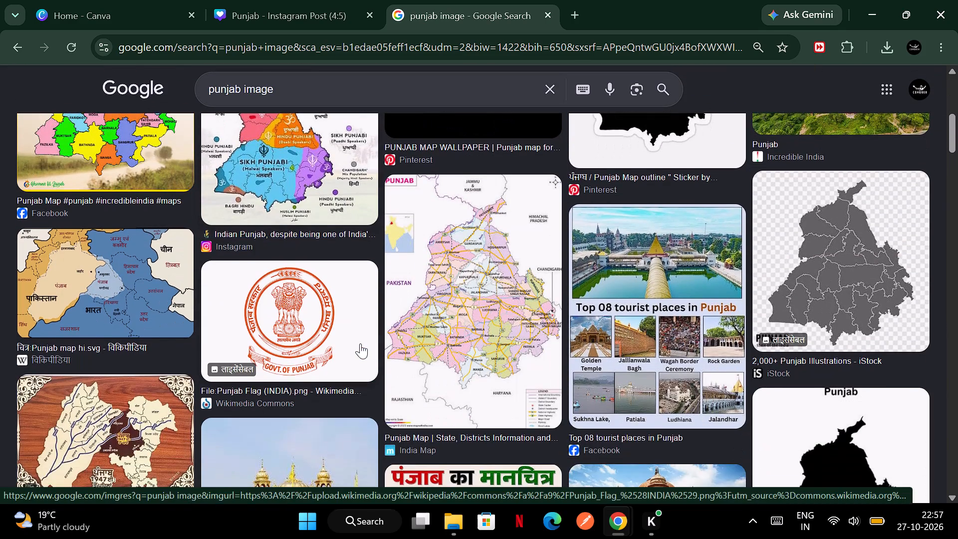
scroll(360, 343, "down", 3)
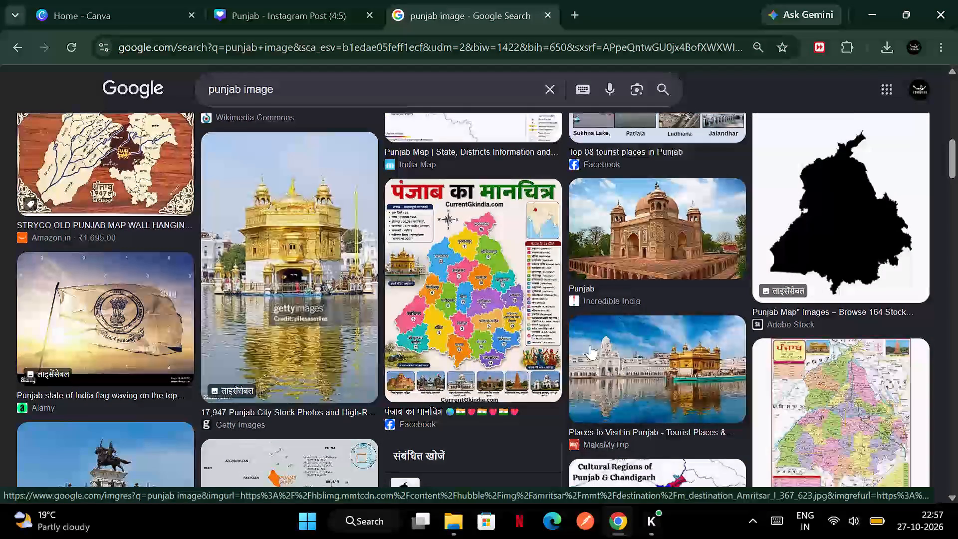
scroll(590, 345, "down", 2)
scroll(590, 345, "up", 1)
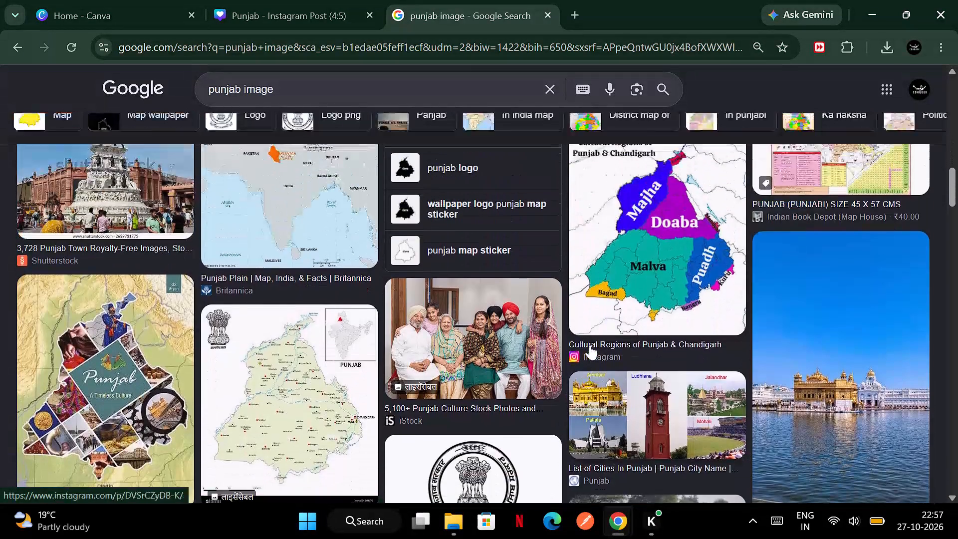
scroll(590, 345, "up", 1)
scroll(590, 345, "down", 3)
scroll(590, 345, "up", 1)
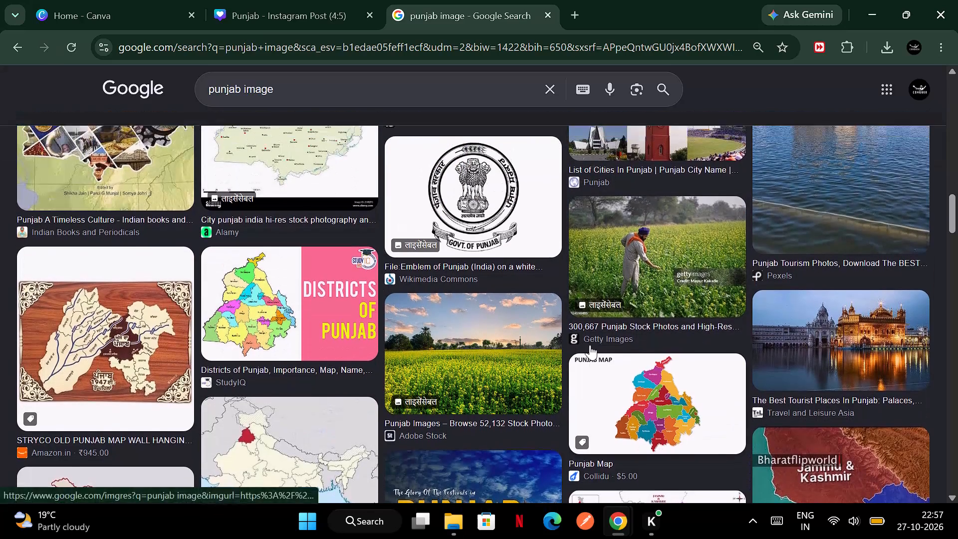
scroll(590, 345, "up", 2)
left_click(875, 308)
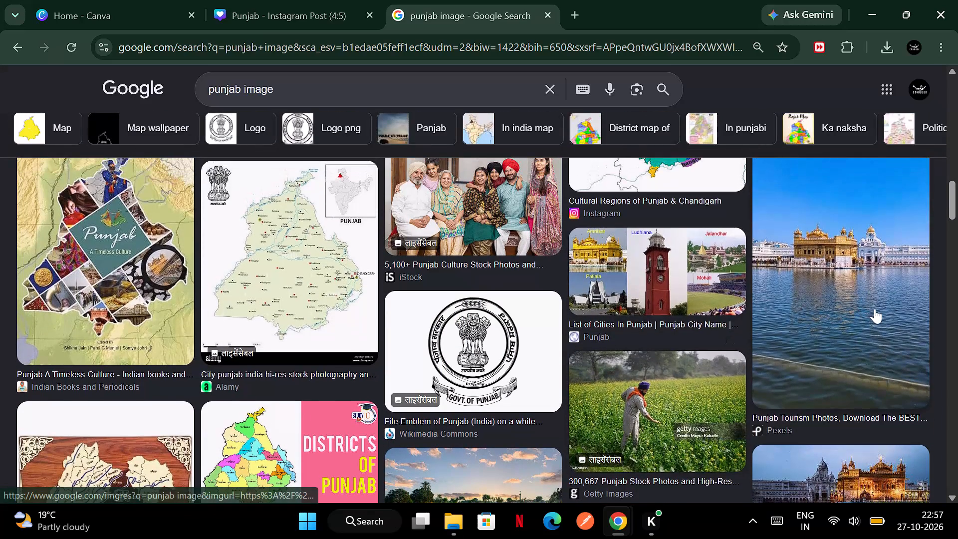
right_click(729, 225)
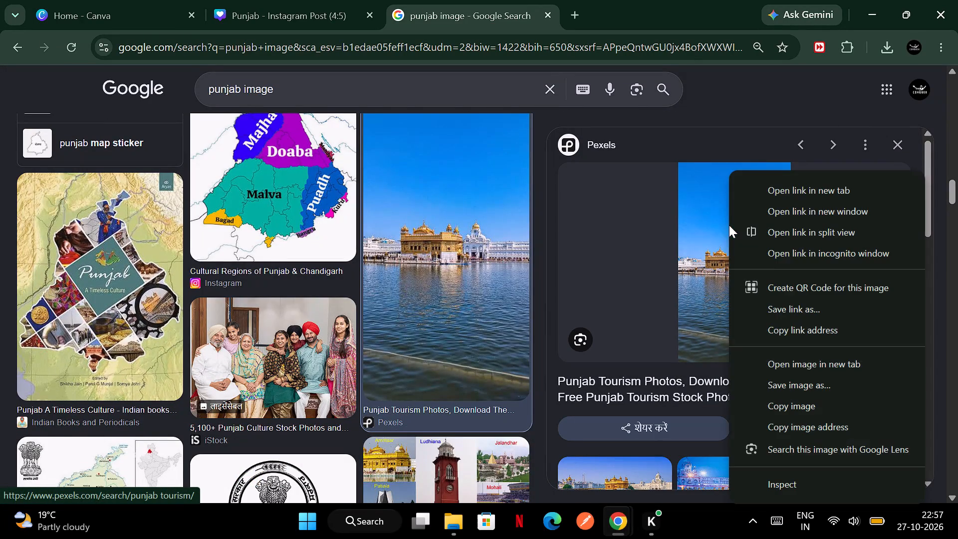
left_click(802, 396)
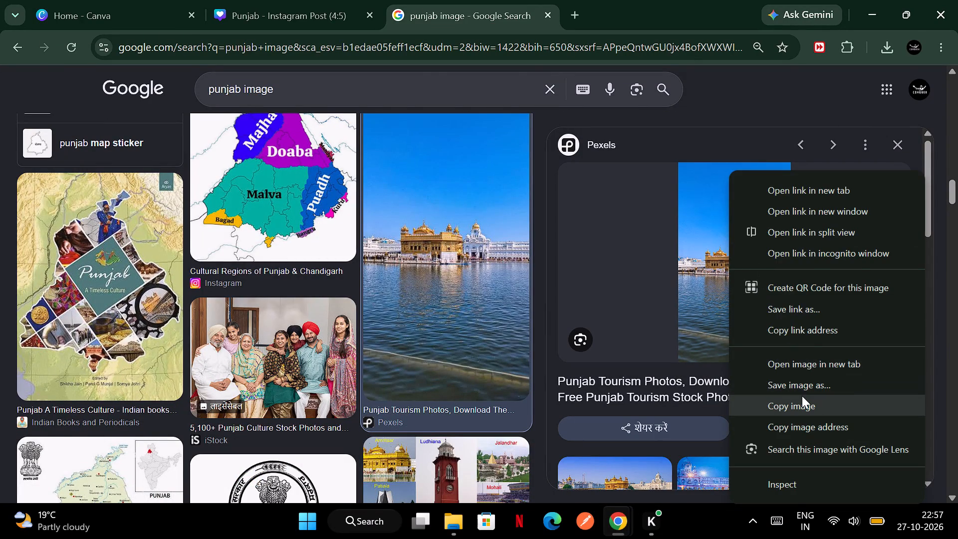
Return to the Punjab Instagram post design and paste the copied Golden Temple photo onto the page.
left_click(328, 0)
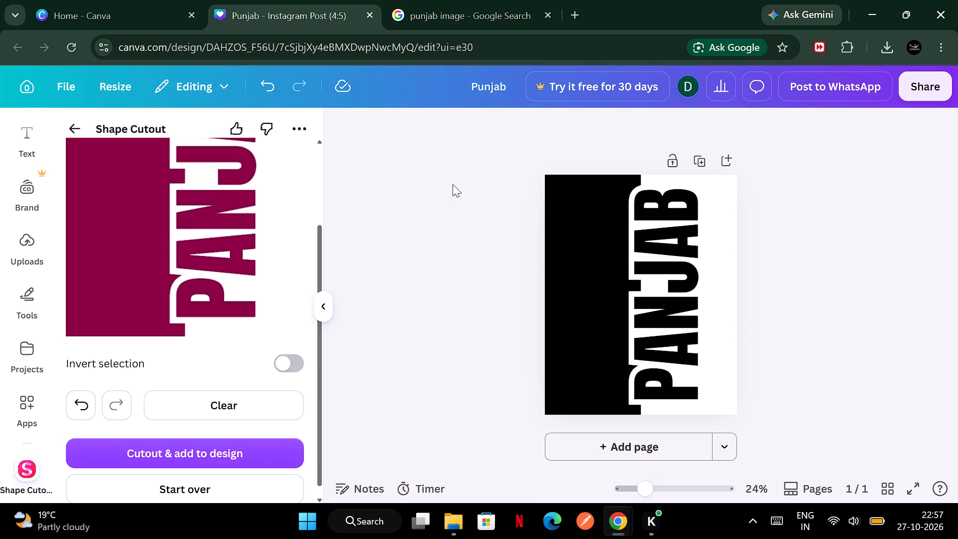
left_click(566, 258)
left_click(785, 293)
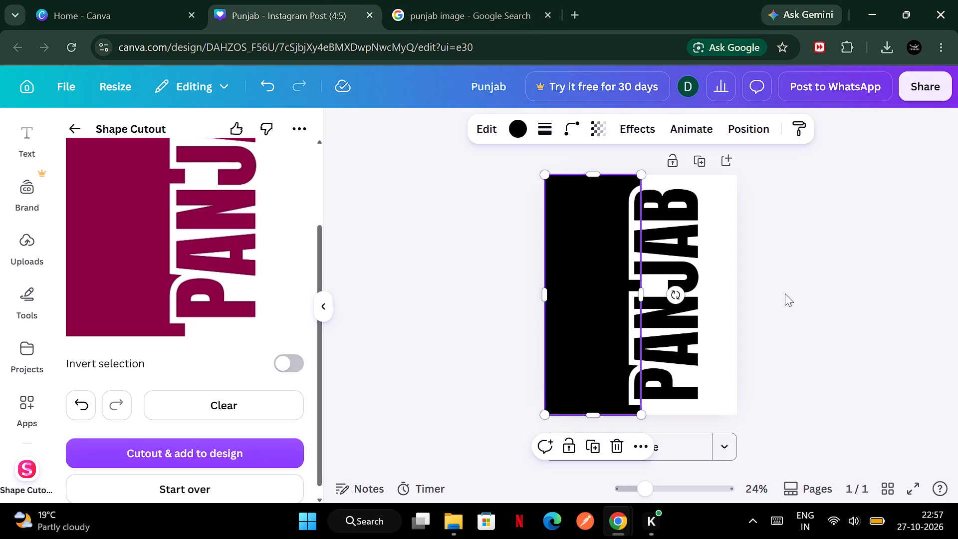
key("ctrl+v")
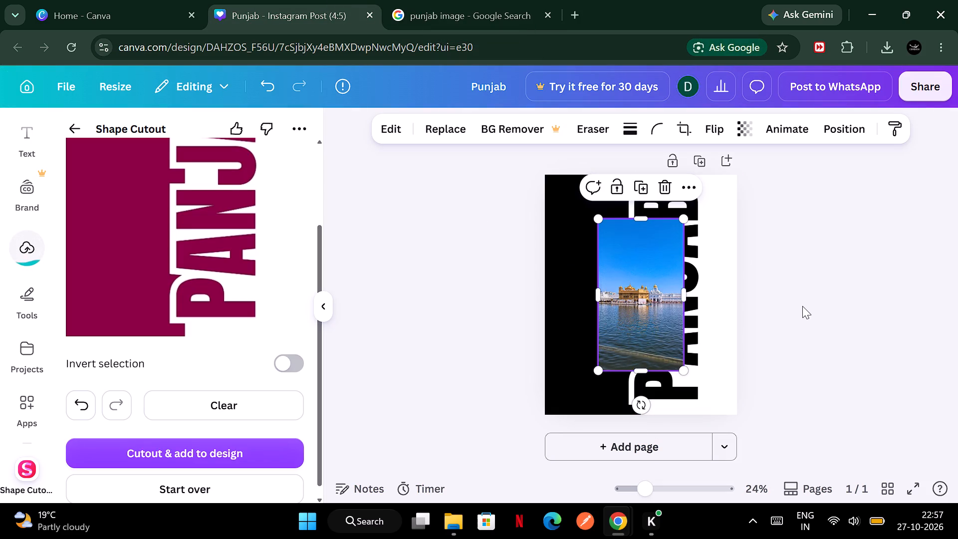
left_click(638, 270)
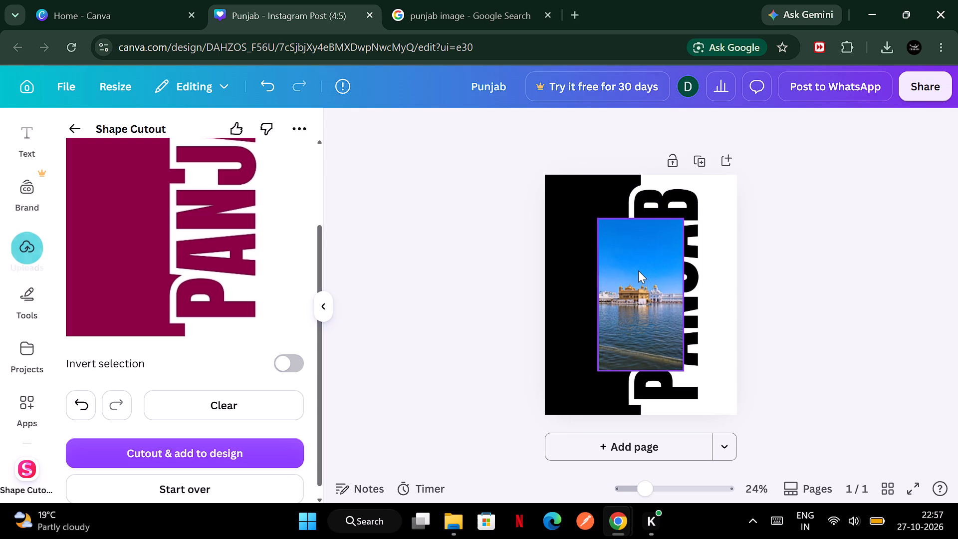
Align the Golden Temple photo to the page's top-left corner and enlarge it proportionally until it covers the whole page.
left_click_drag(638, 270, 585, 231)
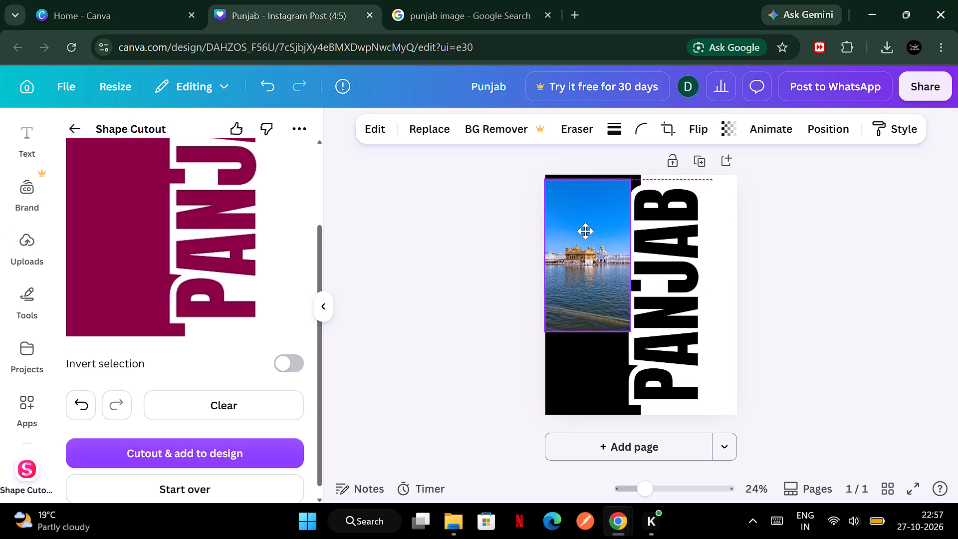
left_click_drag(585, 231, 586, 226)
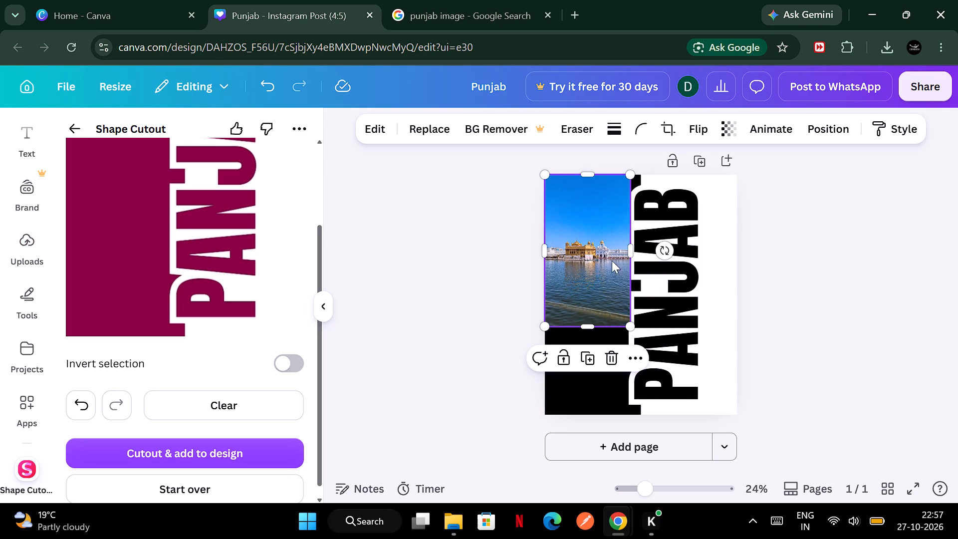
left_click_drag(630, 325, 668, 354)
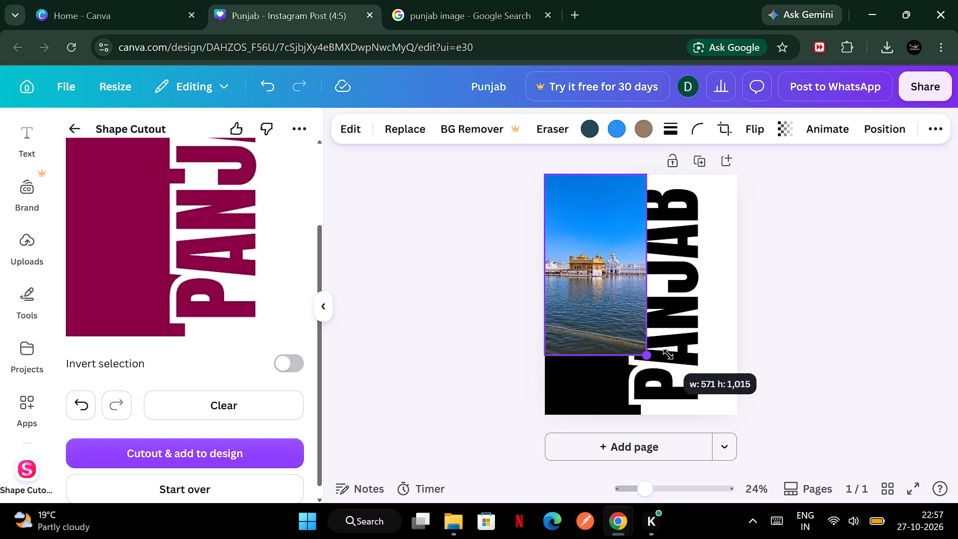
left_click_drag(668, 354, 775, 440)
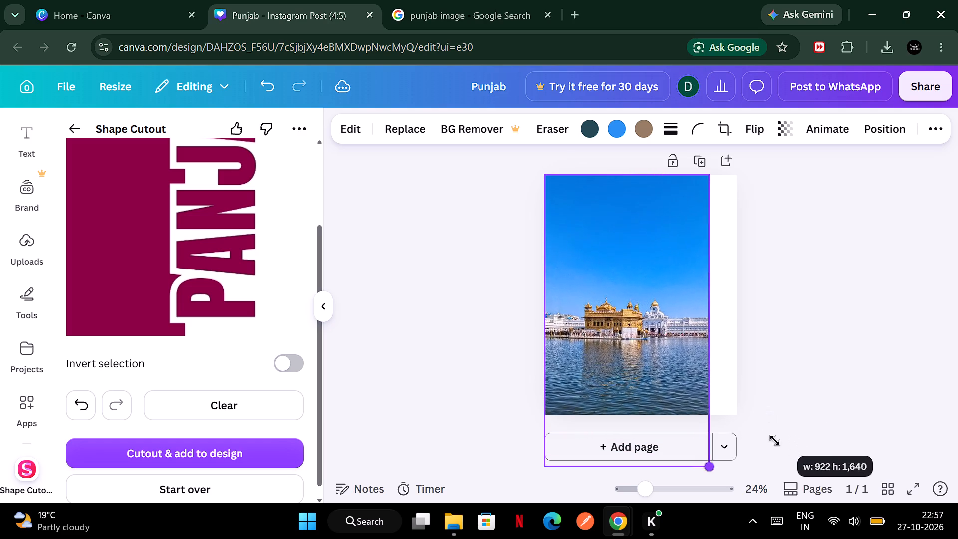
left_click_drag(775, 440, 747, 525)
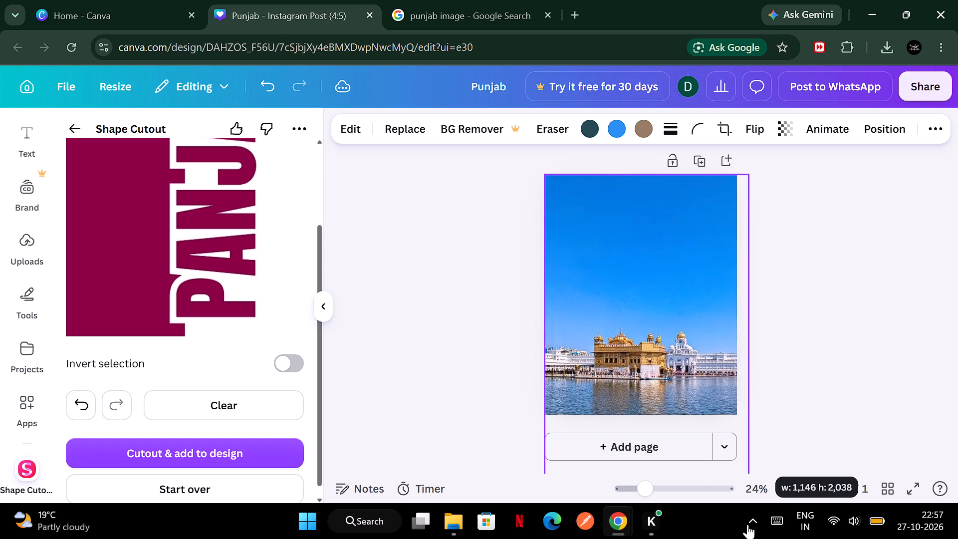
left_click_drag(747, 525, 746, 523)
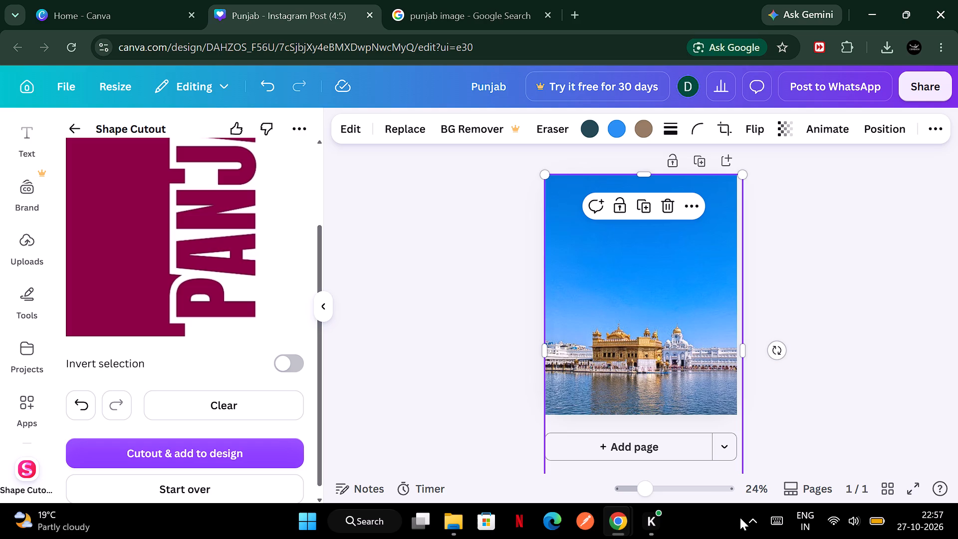
Send the Golden Temple photo backward behind the black rectangle and the PANJAB lettering.
right_click(594, 311)
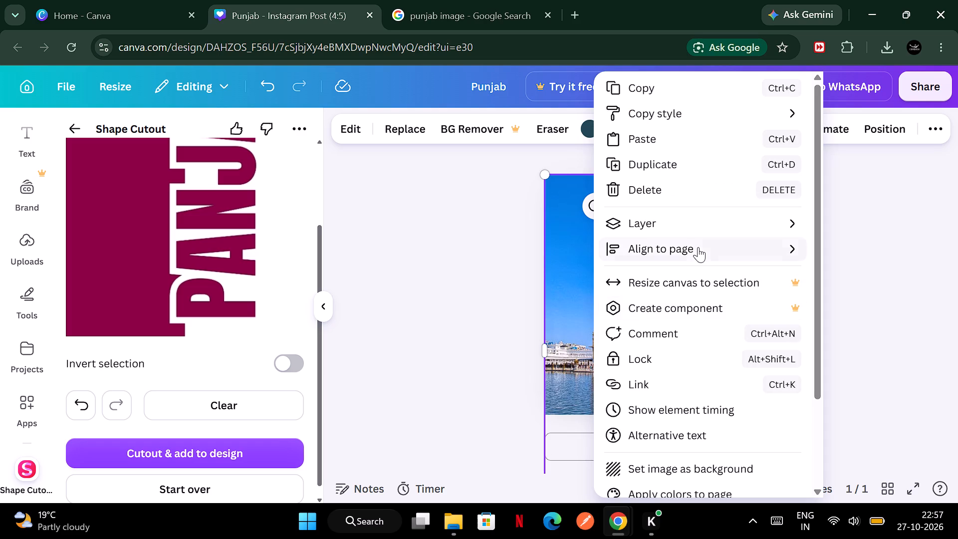
left_click(689, 215)
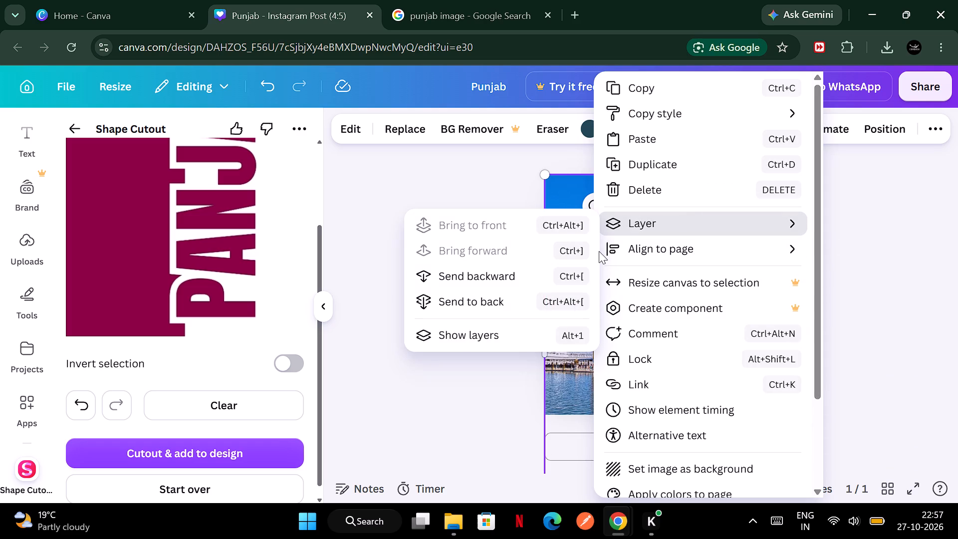
left_click(500, 280)
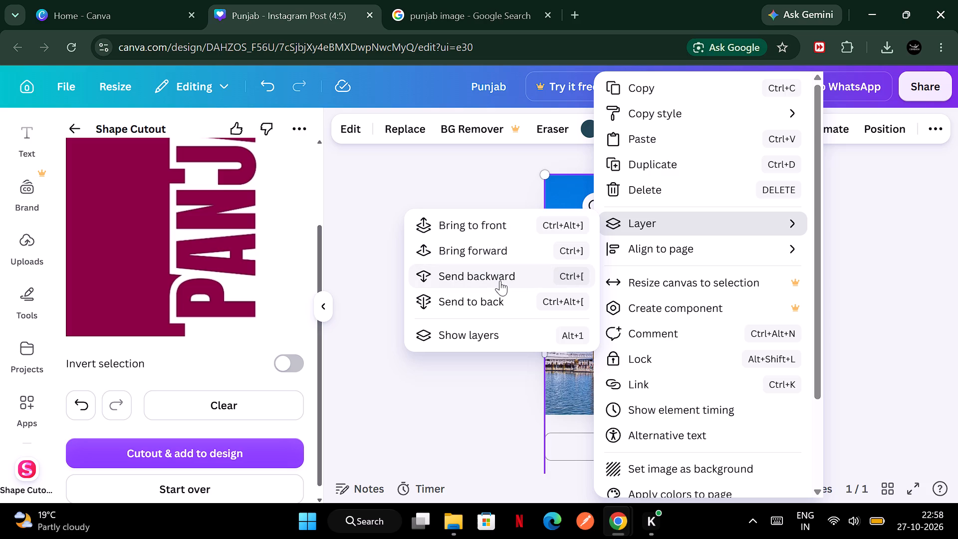
left_click(474, 279)
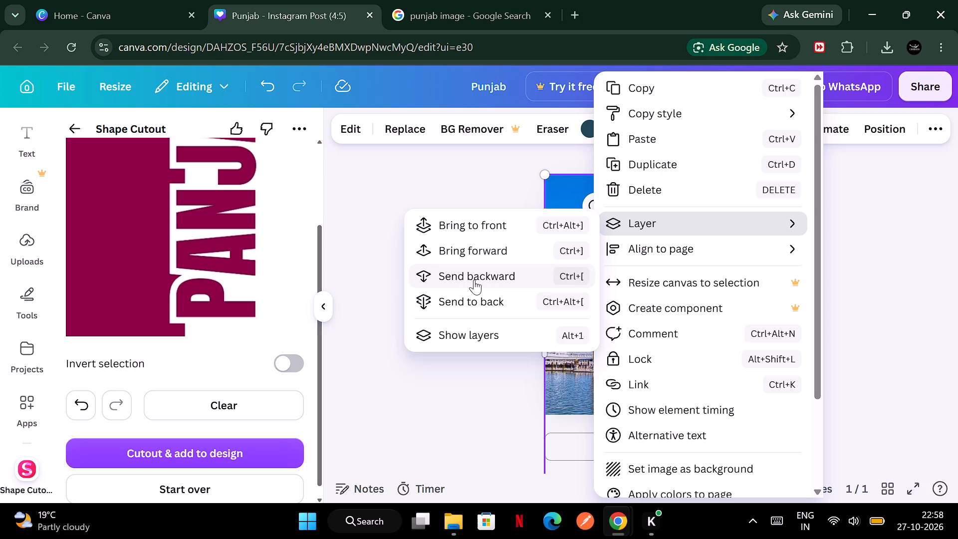
double_click(474, 279)
left_click(370, 237)
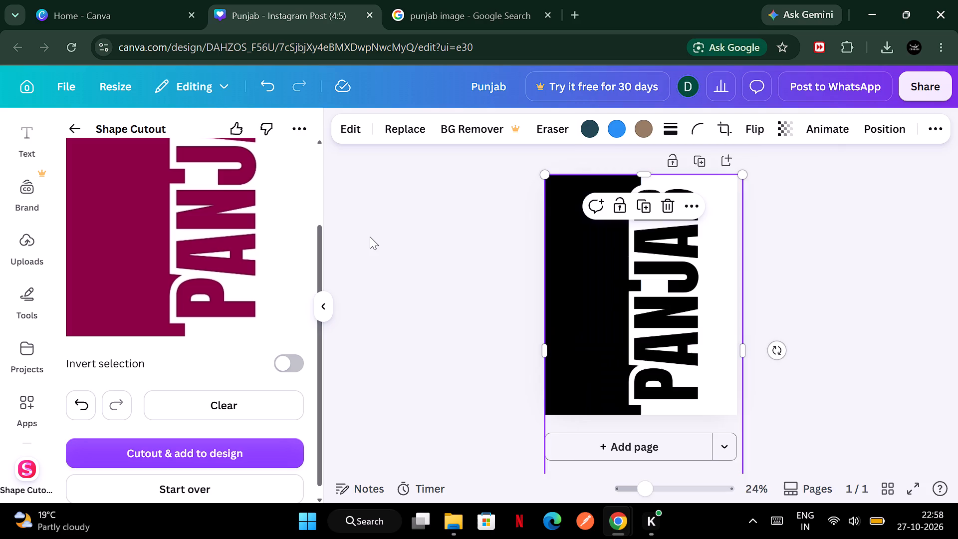
left_click(833, 292)
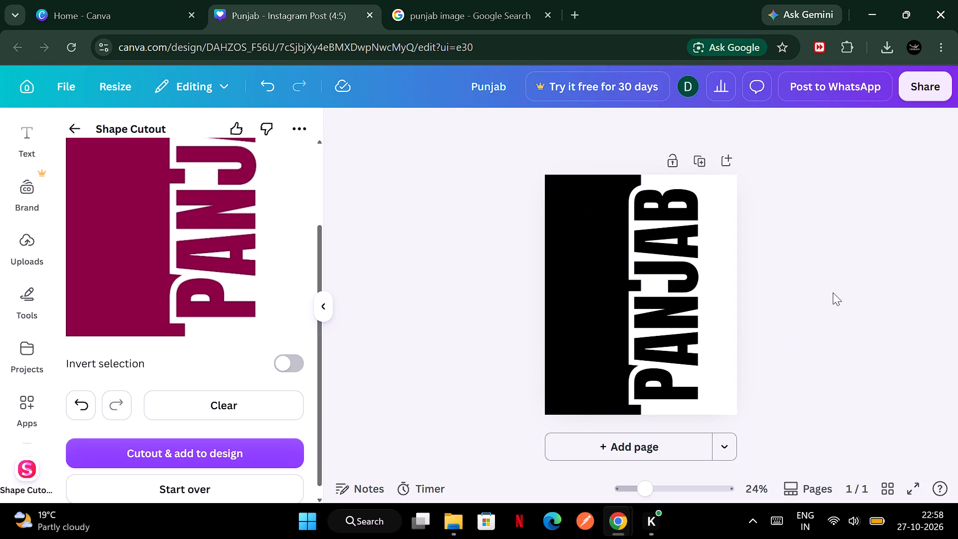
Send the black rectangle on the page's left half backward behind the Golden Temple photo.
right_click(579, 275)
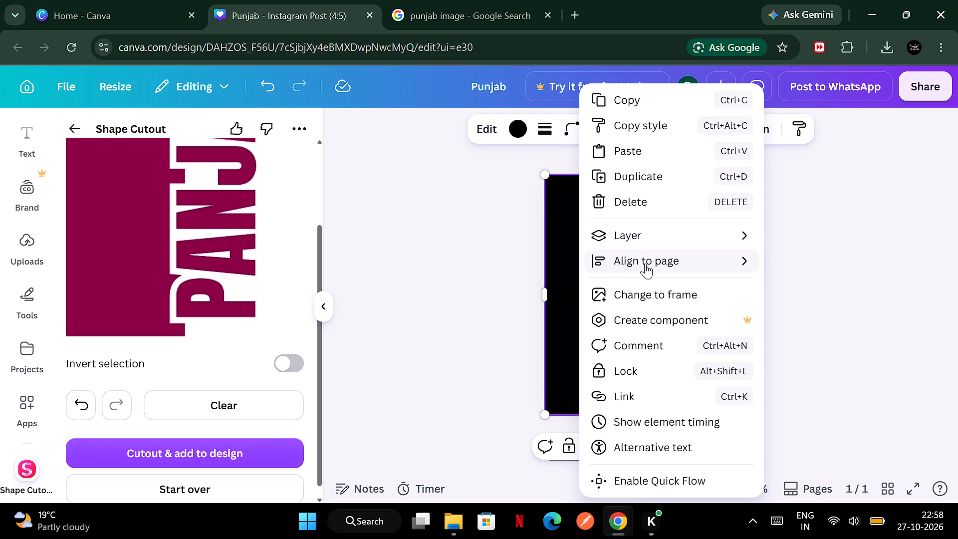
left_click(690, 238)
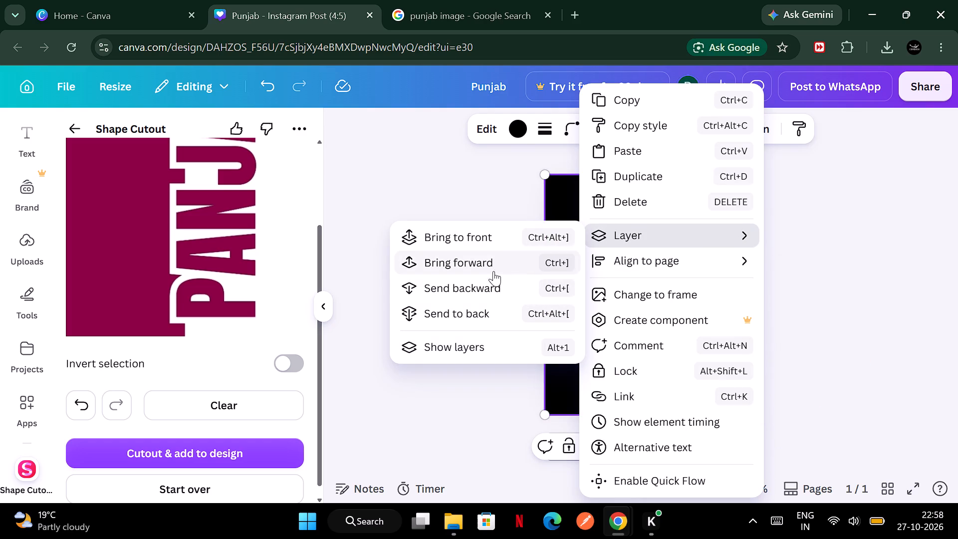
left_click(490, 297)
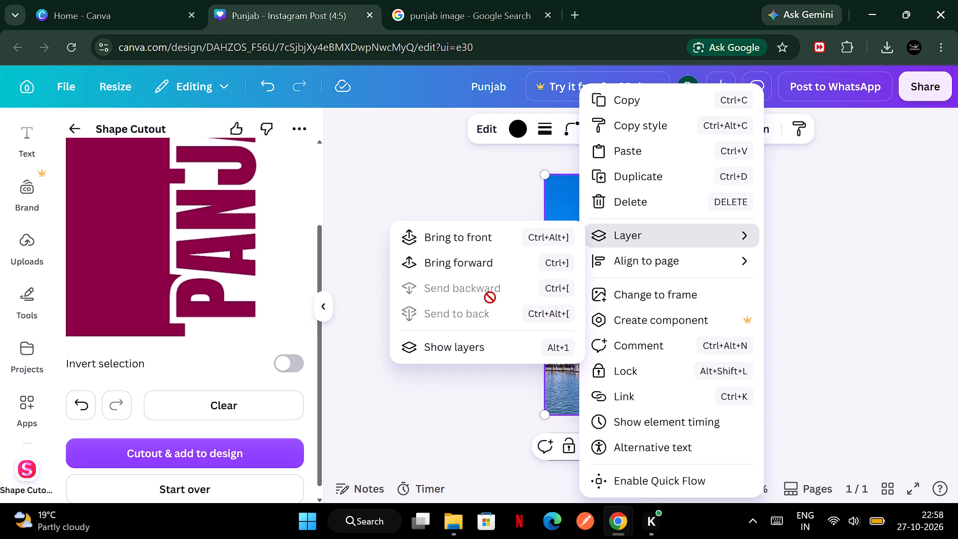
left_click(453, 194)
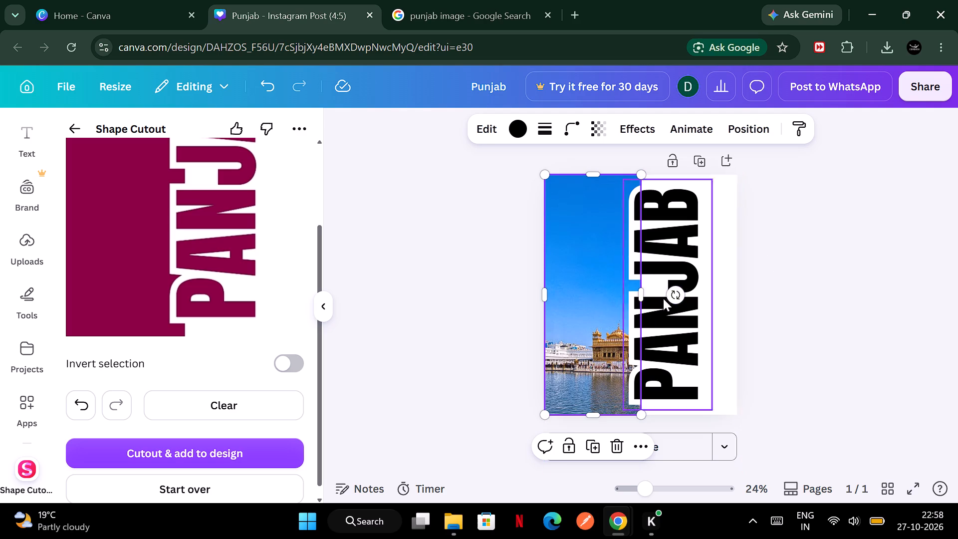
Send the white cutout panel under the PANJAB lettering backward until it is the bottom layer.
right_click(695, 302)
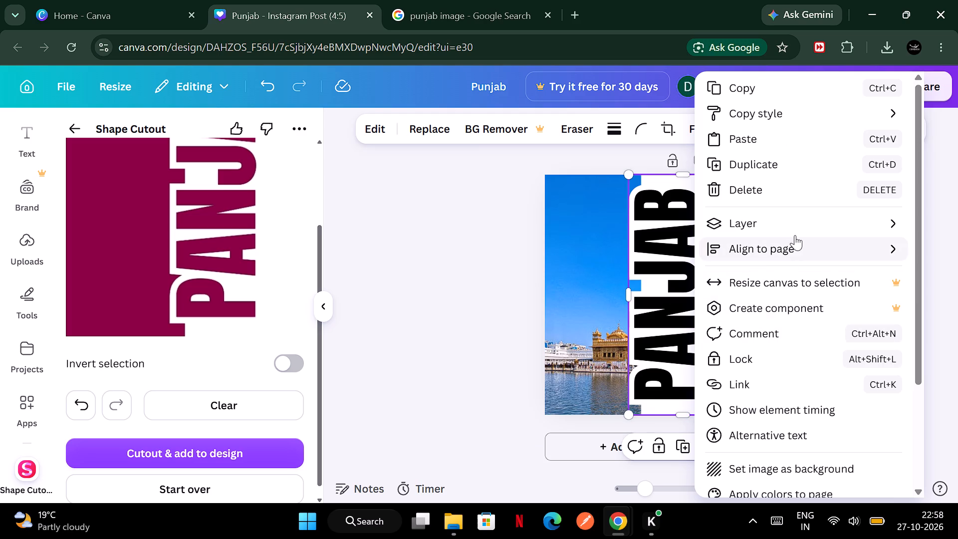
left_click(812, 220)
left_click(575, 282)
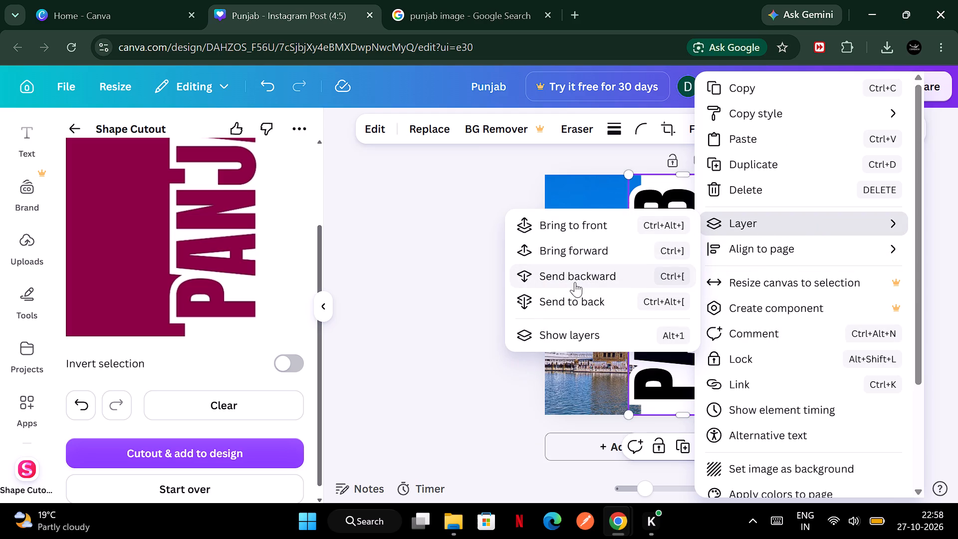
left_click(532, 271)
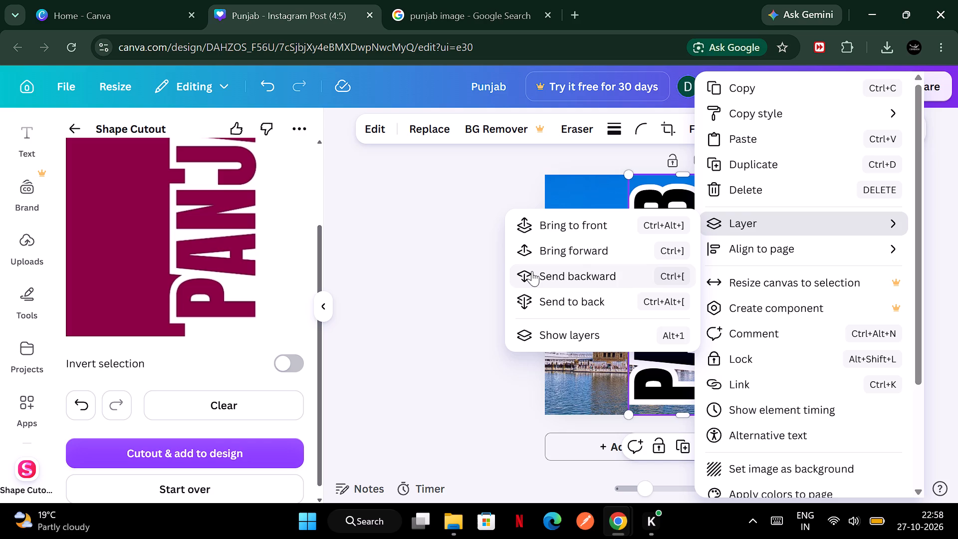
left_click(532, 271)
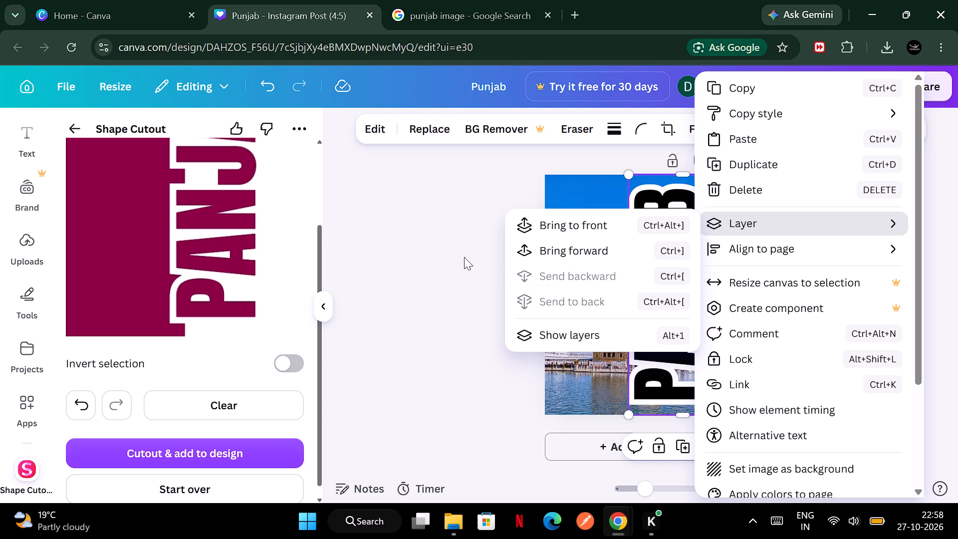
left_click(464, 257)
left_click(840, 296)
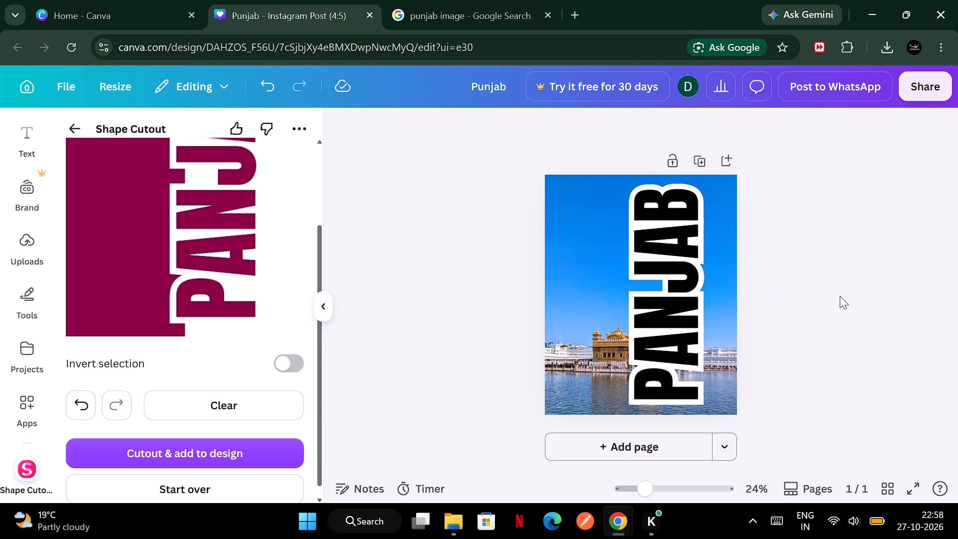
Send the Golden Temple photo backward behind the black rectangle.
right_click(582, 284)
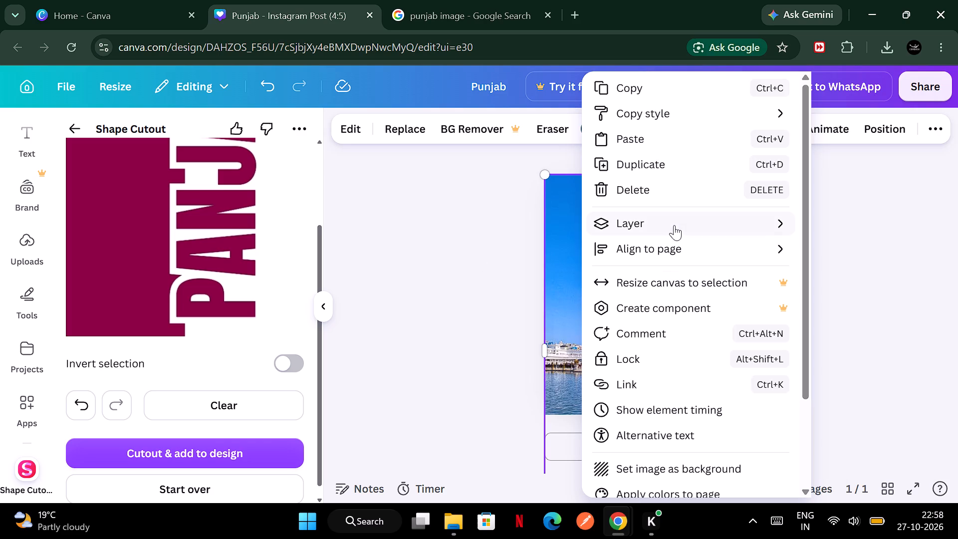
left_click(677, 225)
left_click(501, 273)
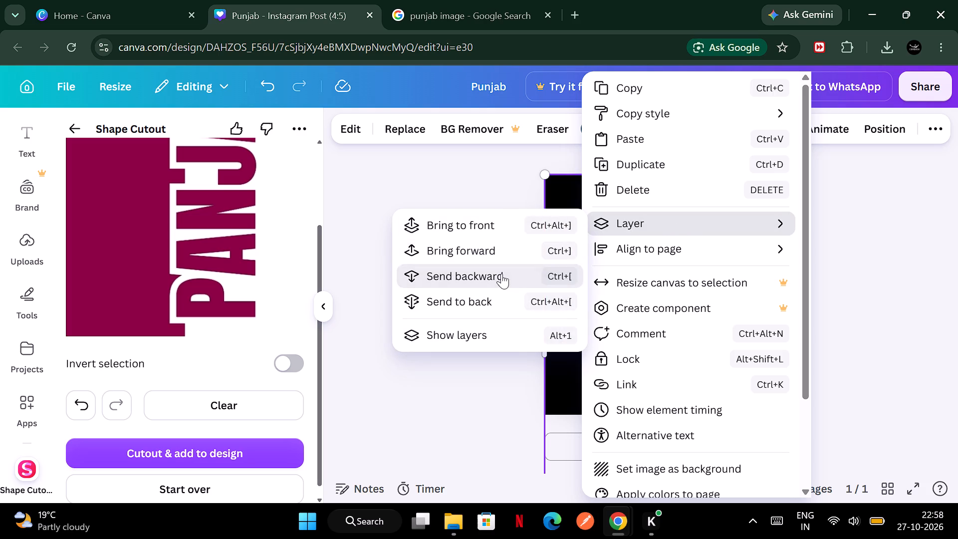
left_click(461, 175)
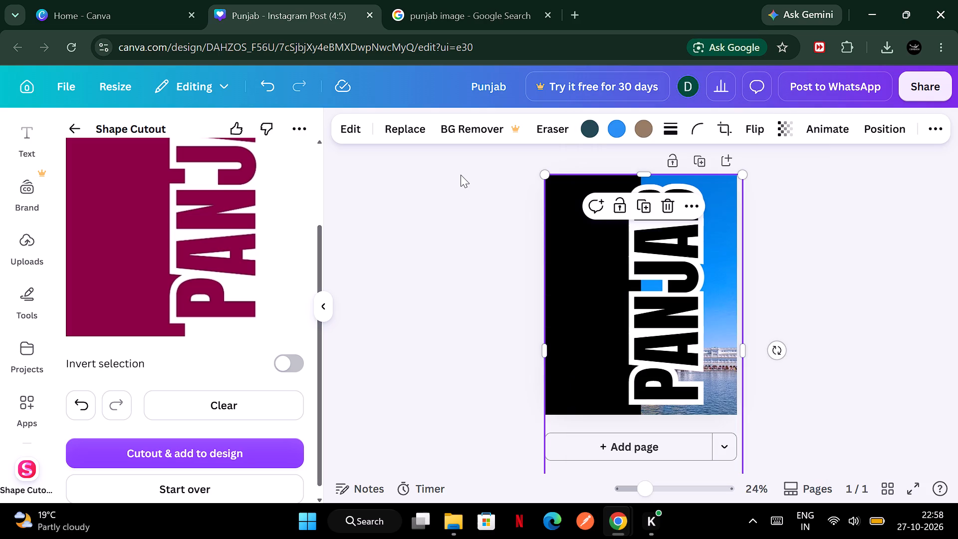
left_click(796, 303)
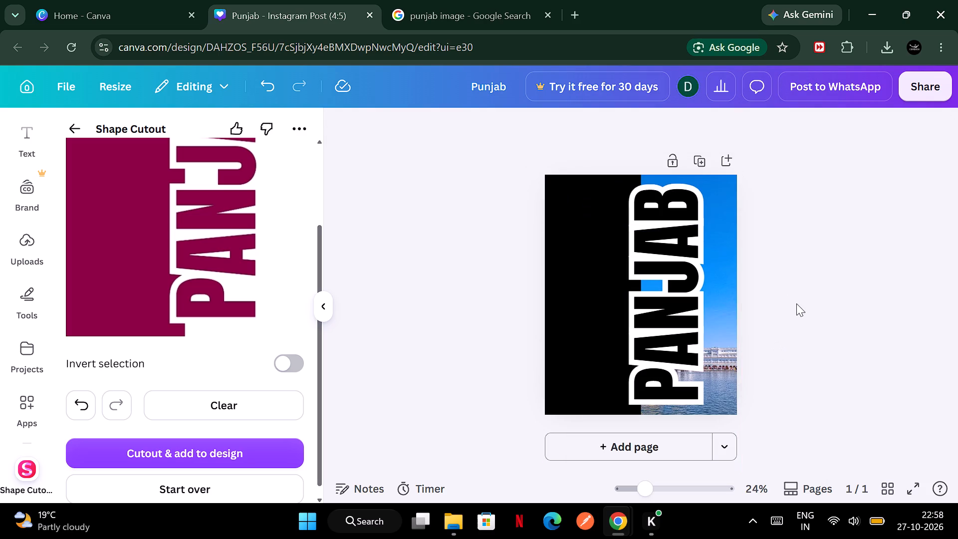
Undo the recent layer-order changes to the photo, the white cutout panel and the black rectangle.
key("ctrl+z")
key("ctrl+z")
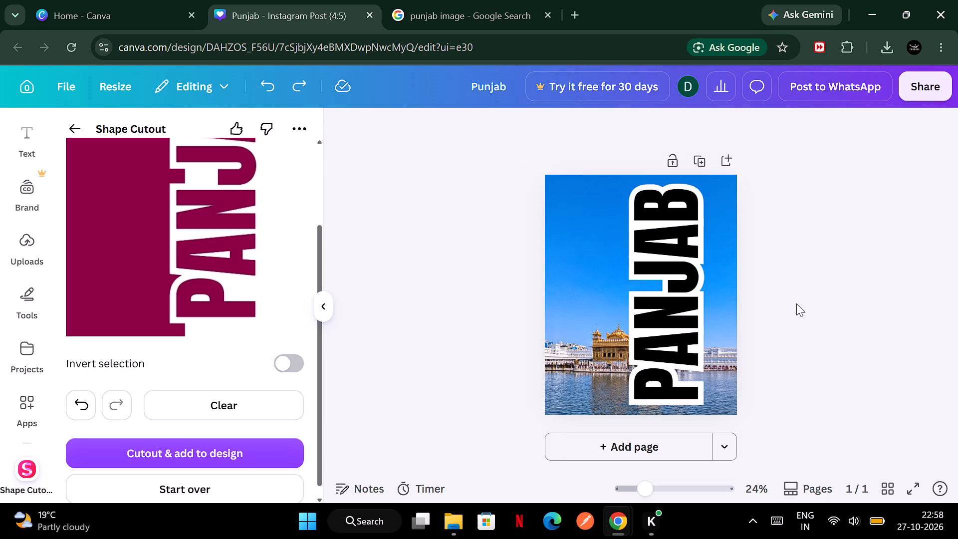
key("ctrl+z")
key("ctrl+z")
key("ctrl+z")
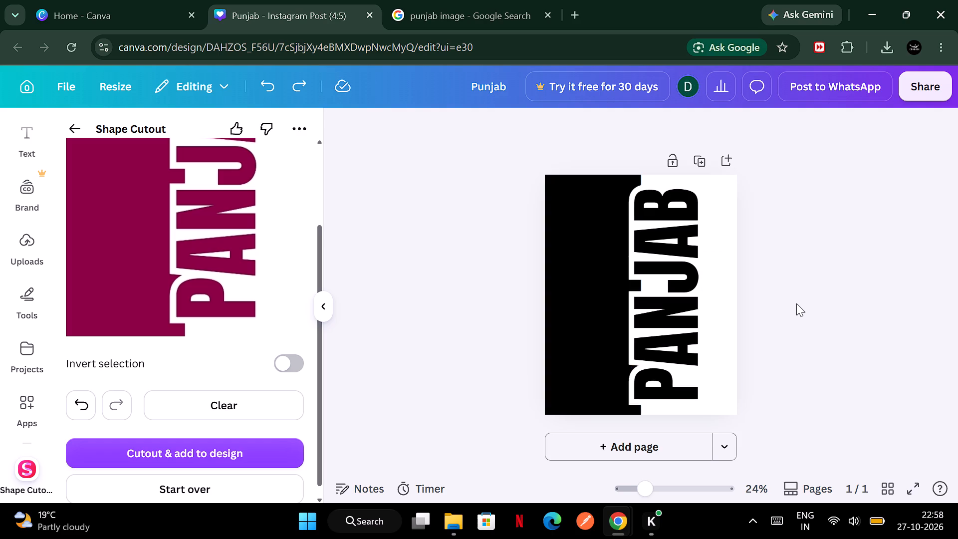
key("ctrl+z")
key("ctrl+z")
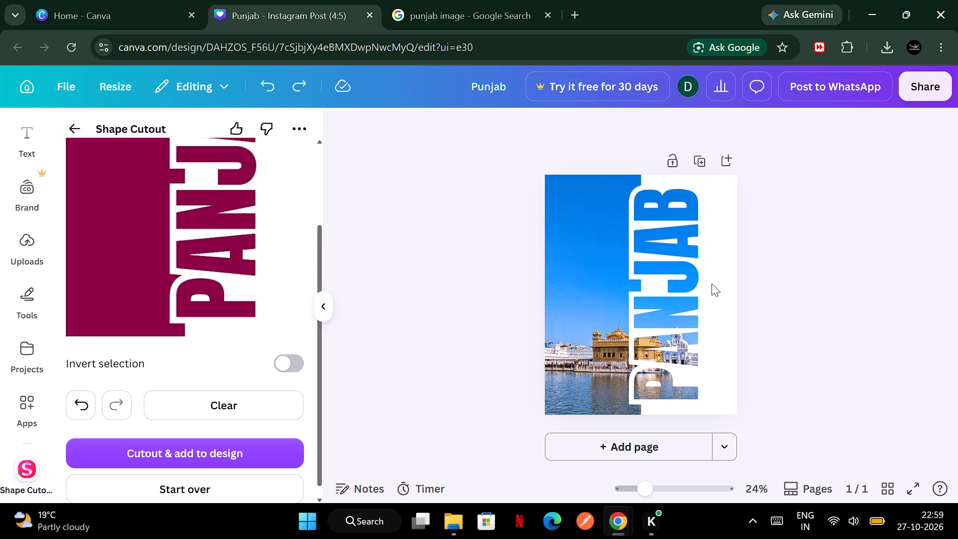
Shift the white PANJAB cutout panel slightly right over the Golden Temple photo, keeping it flush with the page's top and bottom edges.
left_click_drag(705, 282, 725, 281)
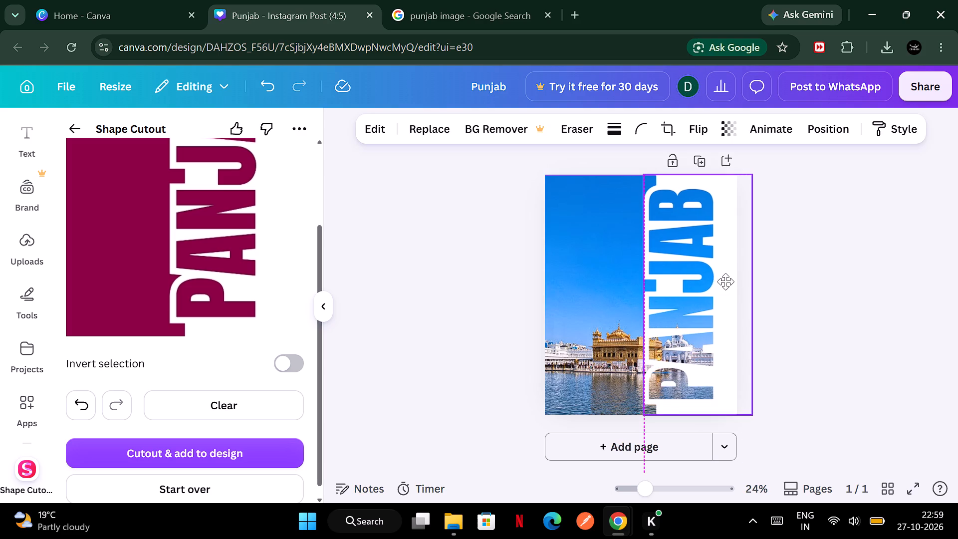
left_click_drag(725, 281, 736, 292)
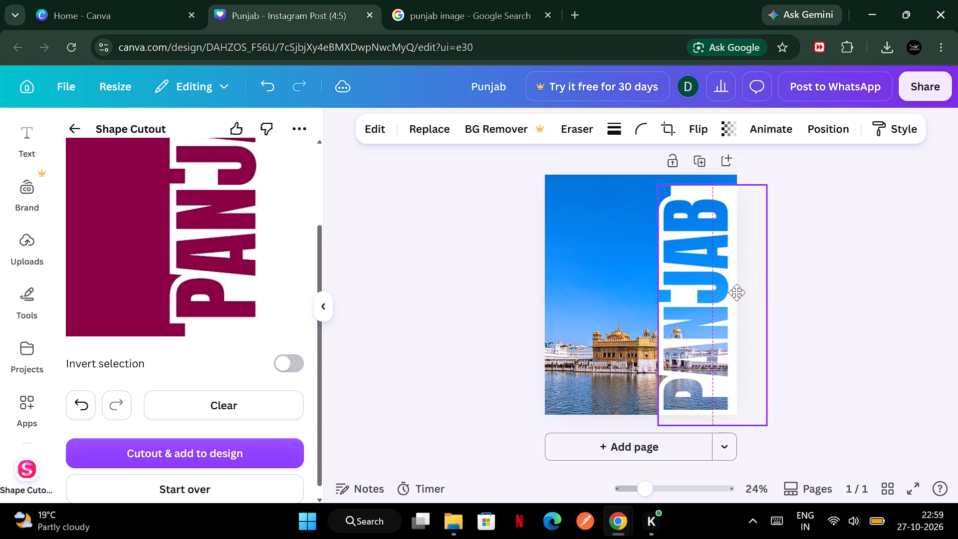
left_click_drag(736, 292, 732, 279)
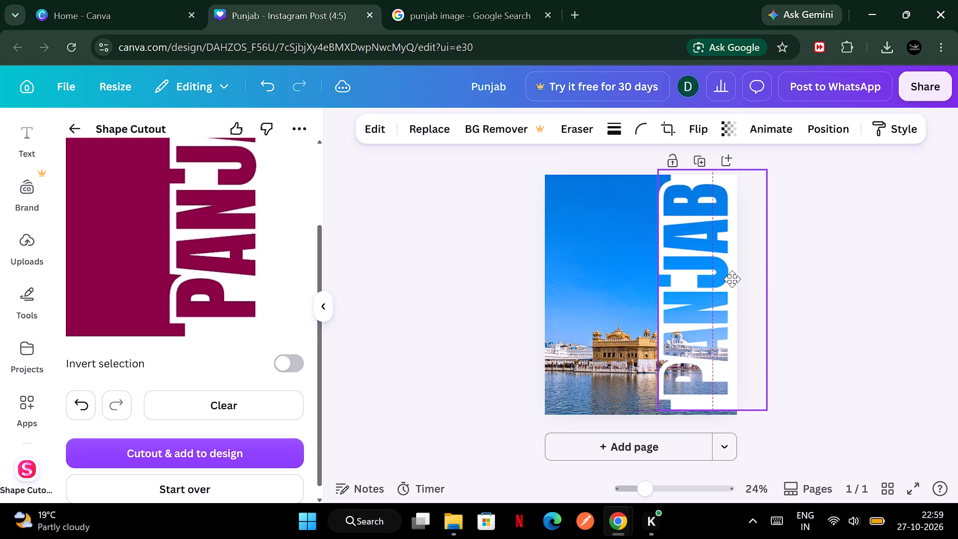
left_click_drag(732, 279, 728, 281)
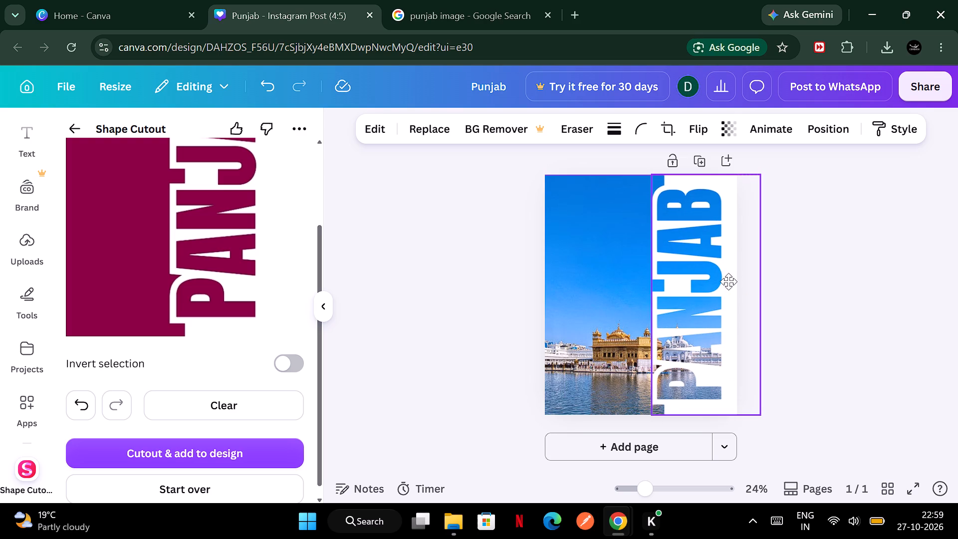
left_click_drag(728, 281, 726, 283)
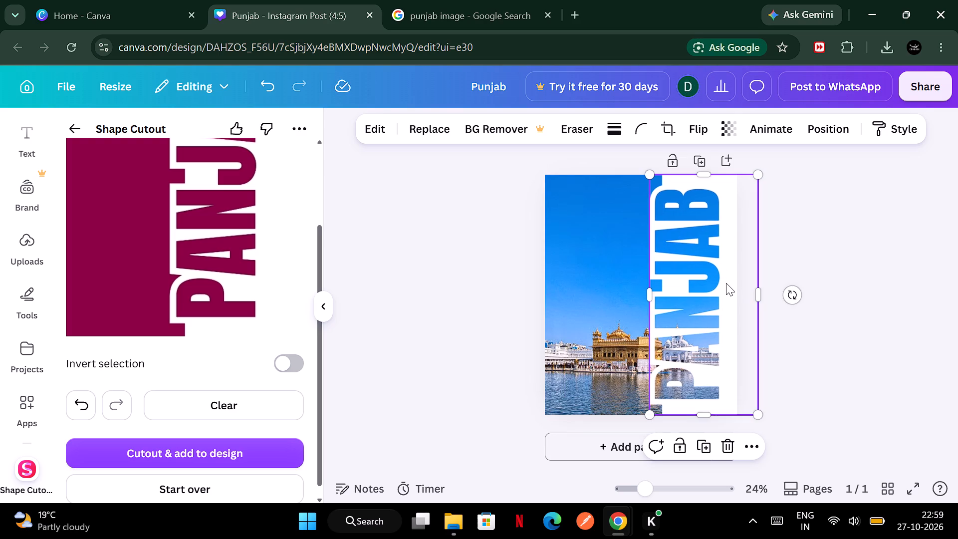
left_click(866, 360)
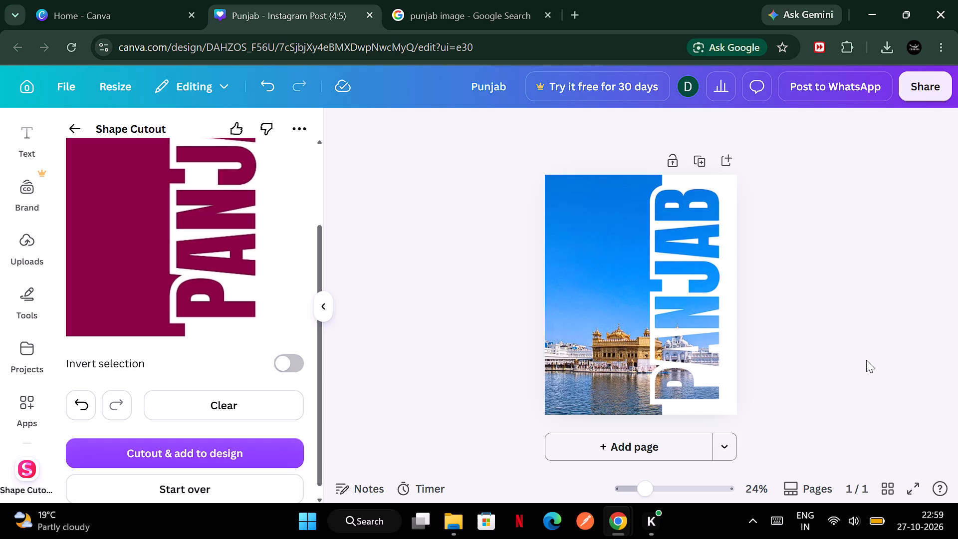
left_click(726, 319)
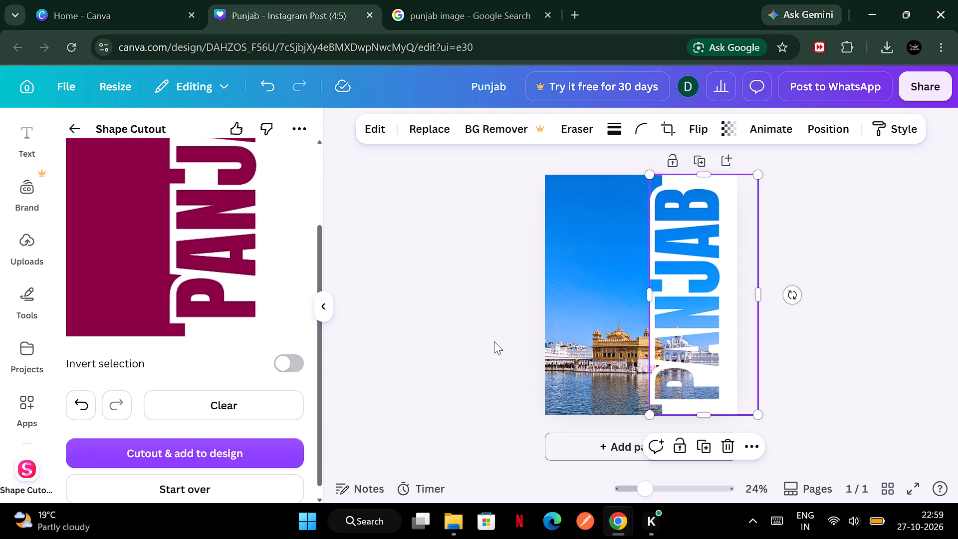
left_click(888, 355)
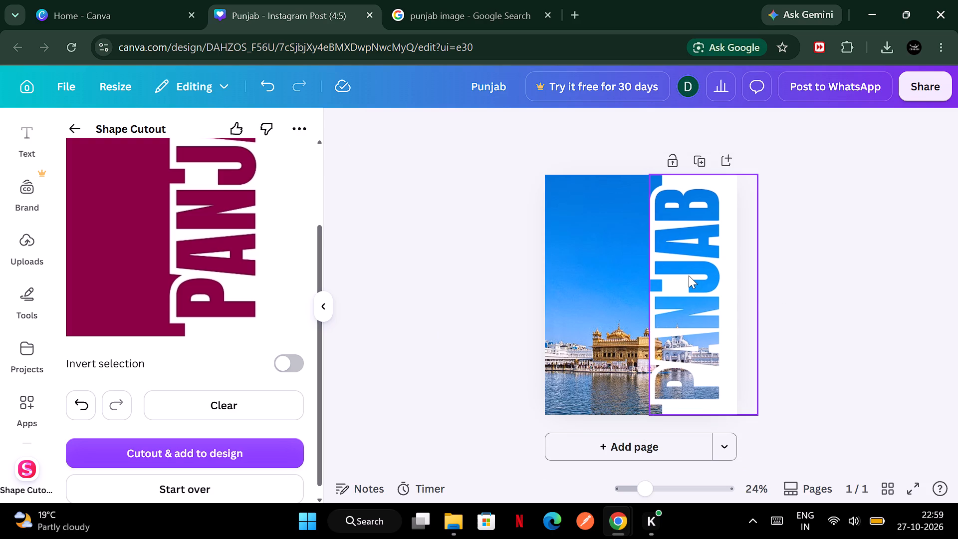
Position the white PANJAB cutout panel over the Golden Temple photo so it extends slightly past the page's right edge.
left_click_drag(689, 275, 670, 274)
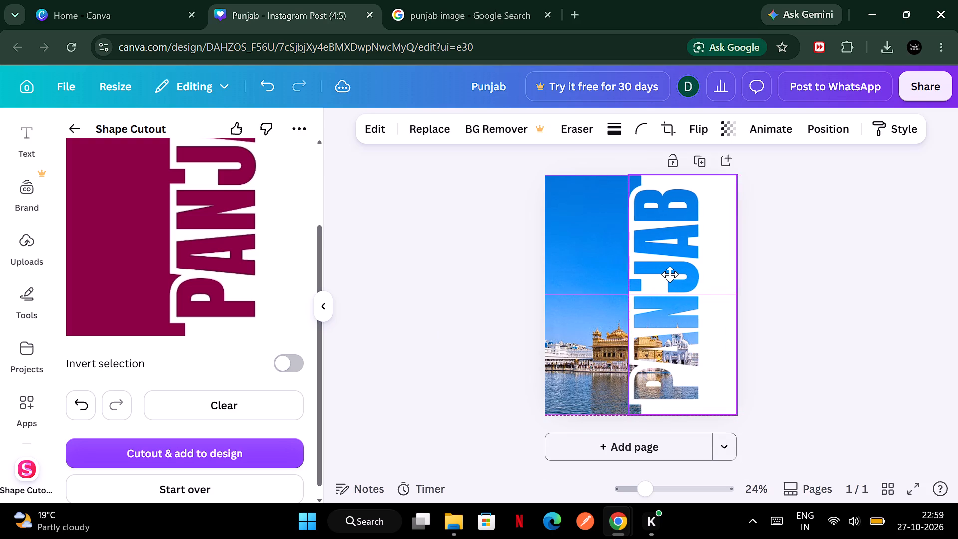
left_click_drag(670, 274, 683, 274)
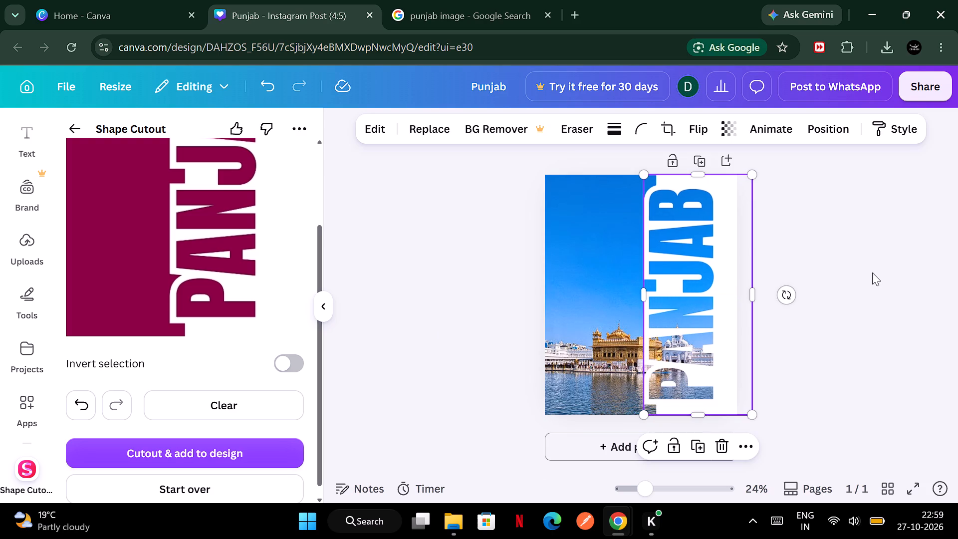
left_click(892, 272)
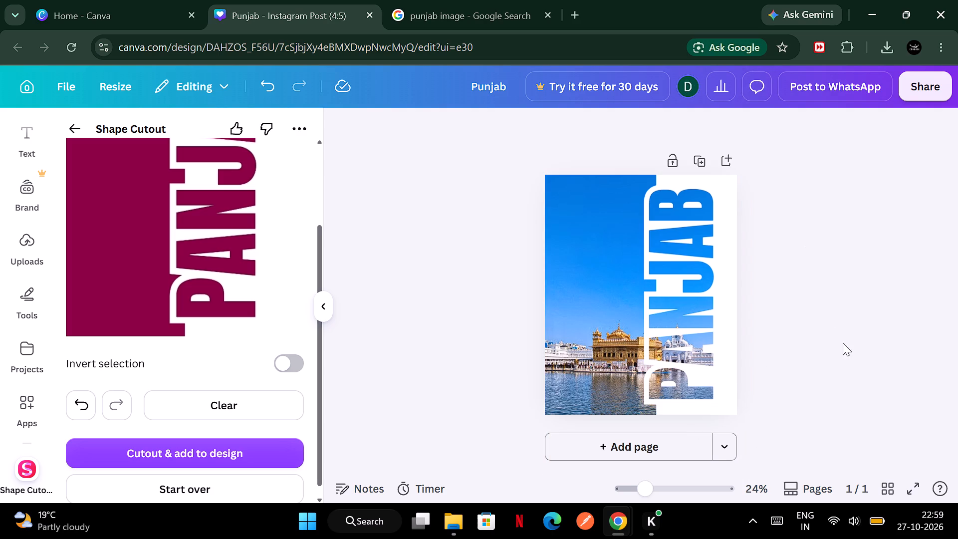
Preview the PANJAB and Golden Temple post in full screen.
left_click(906, 482)
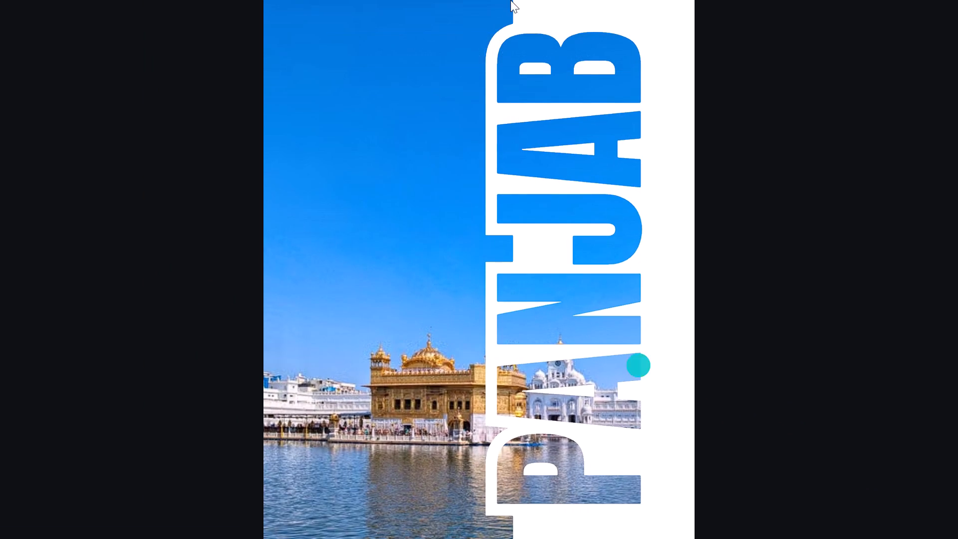
left_click(479, 59)
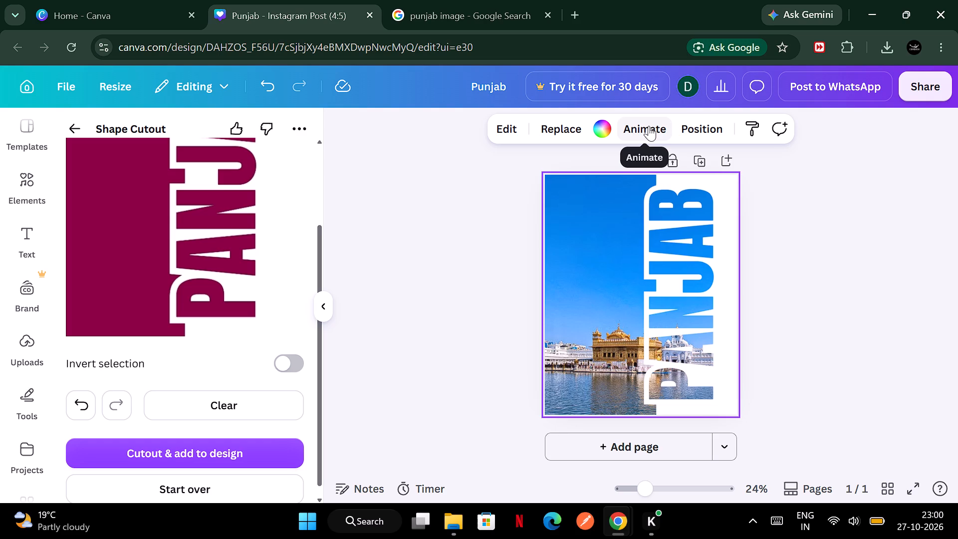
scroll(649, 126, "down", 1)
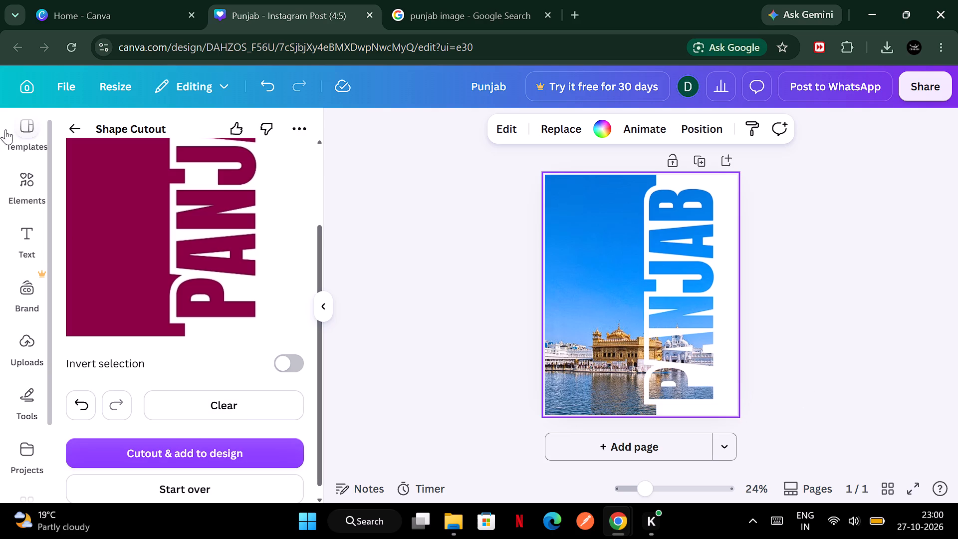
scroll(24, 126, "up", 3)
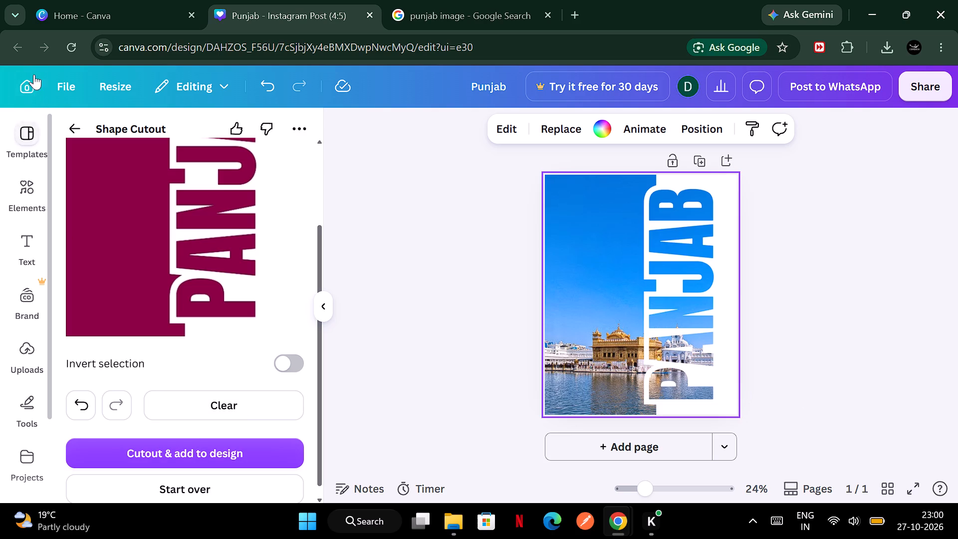
Leave the finished Punjab post and create a new blank design in the Carousel Instagram Post (4:5, Portrait) format.
left_click(30, 86)
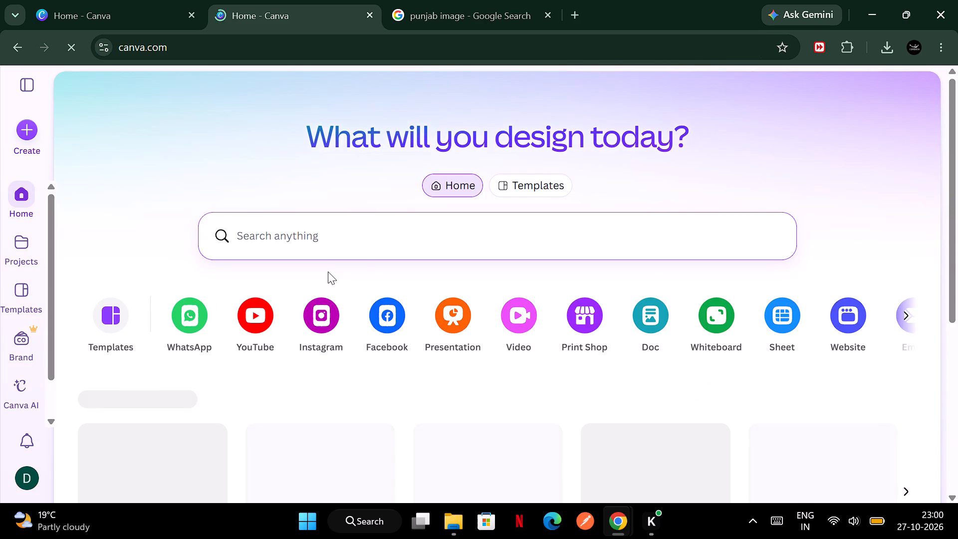
left_click(17, 129)
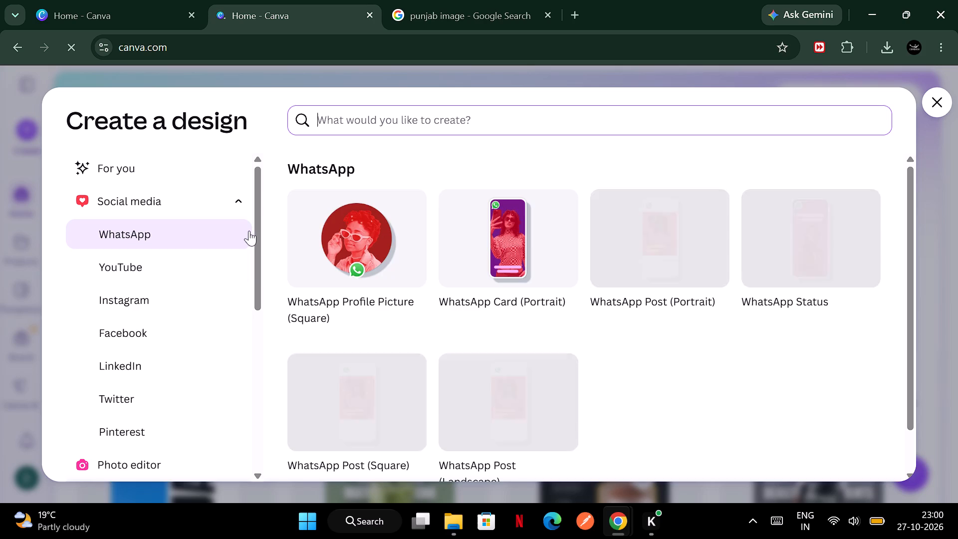
left_click(167, 301)
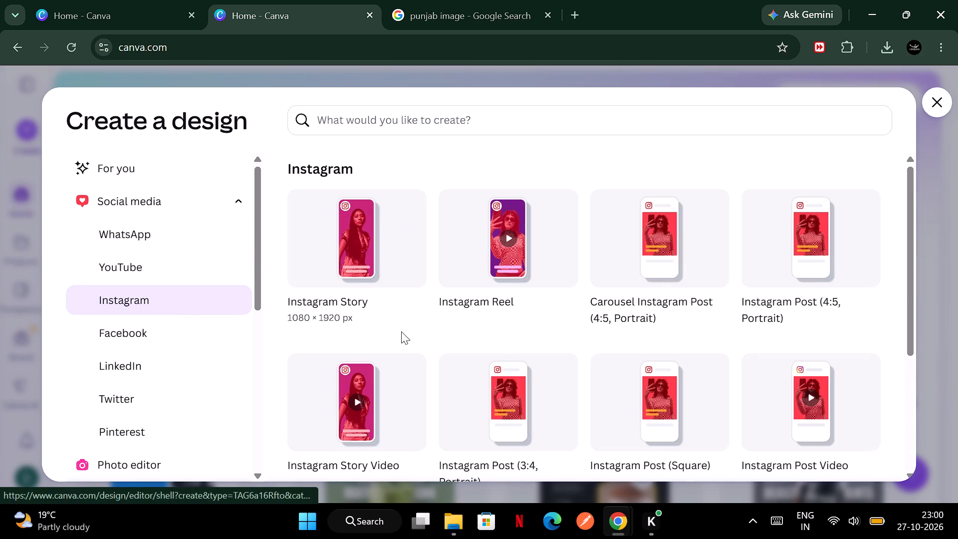
scroll(443, 368, "down", 2)
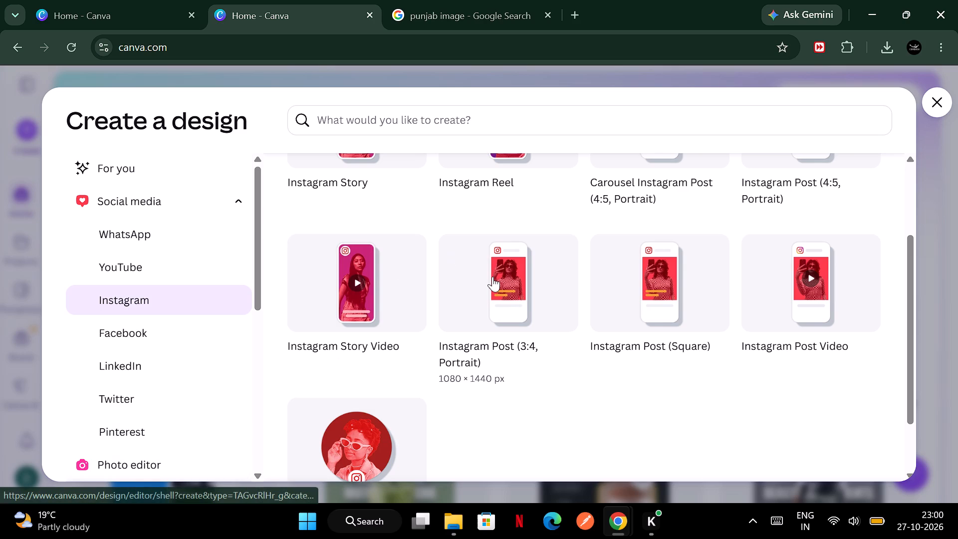
scroll(492, 276, "up", 2)
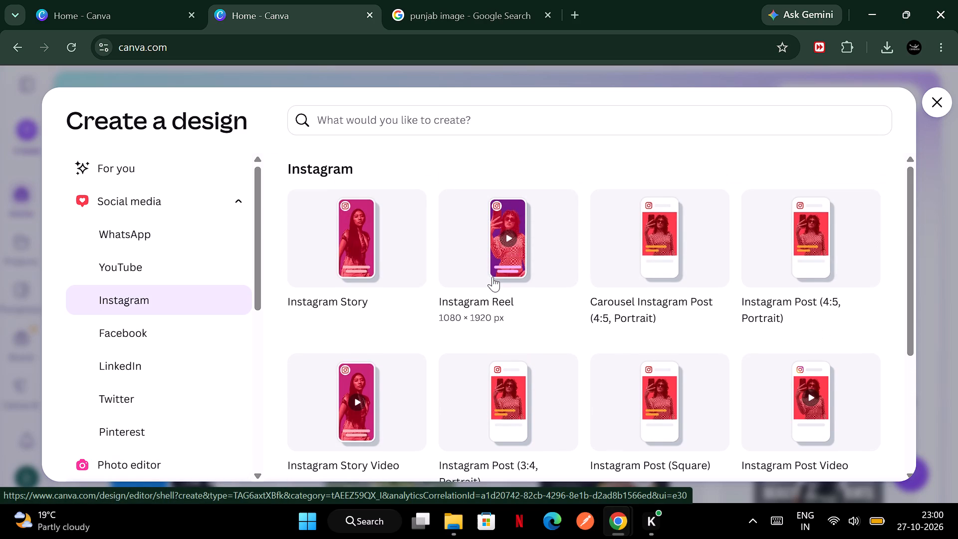
left_click(682, 244)
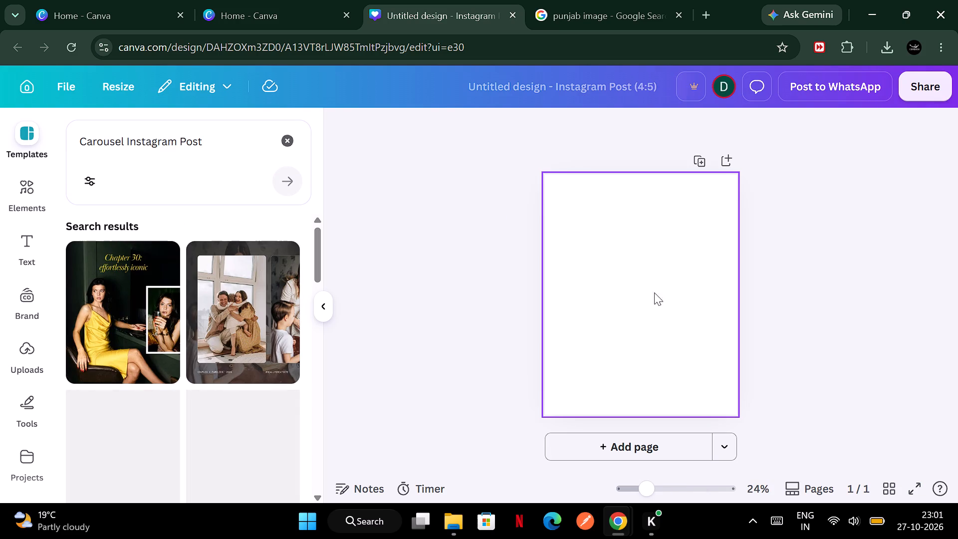
Add a text box reading "PUNJAB" to the blank page.
left_click(635, 256)
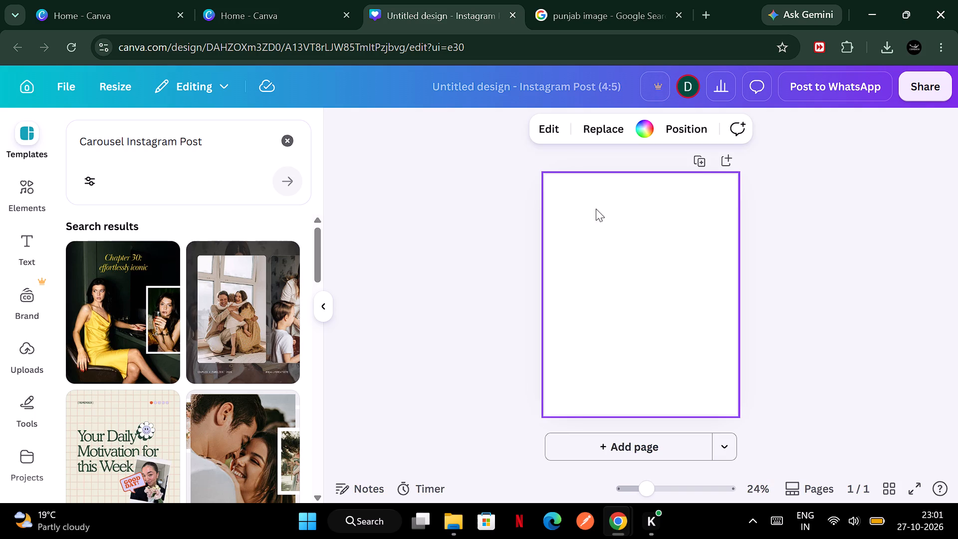
left_click(26, 237)
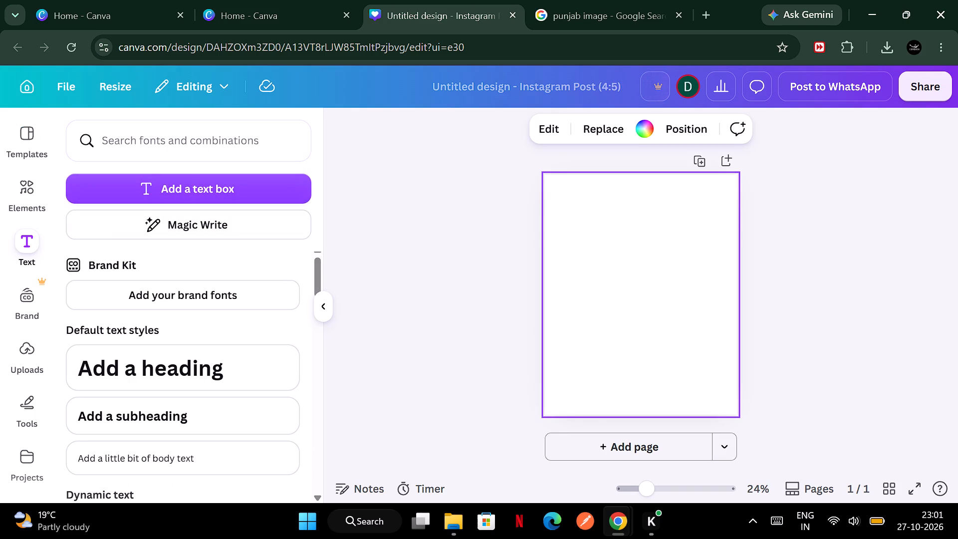
left_click(202, 184)
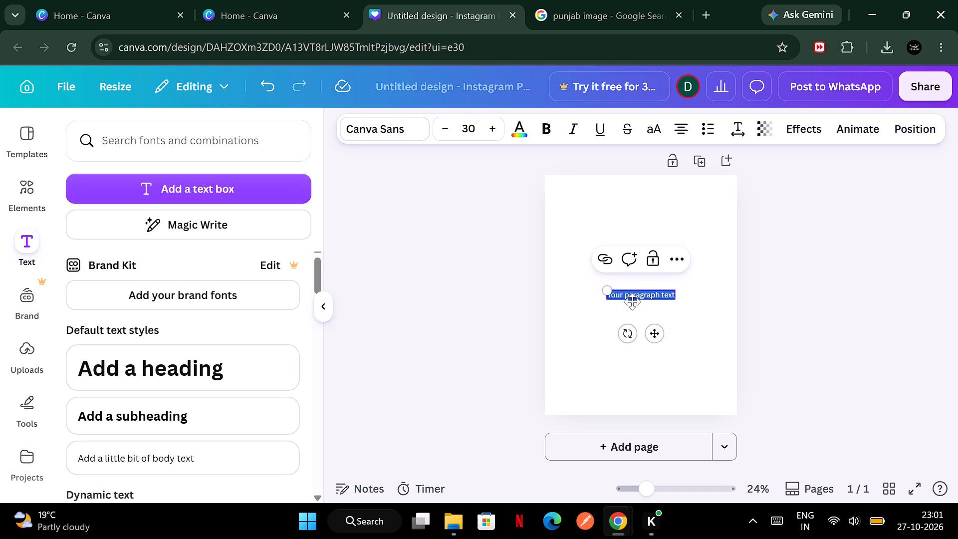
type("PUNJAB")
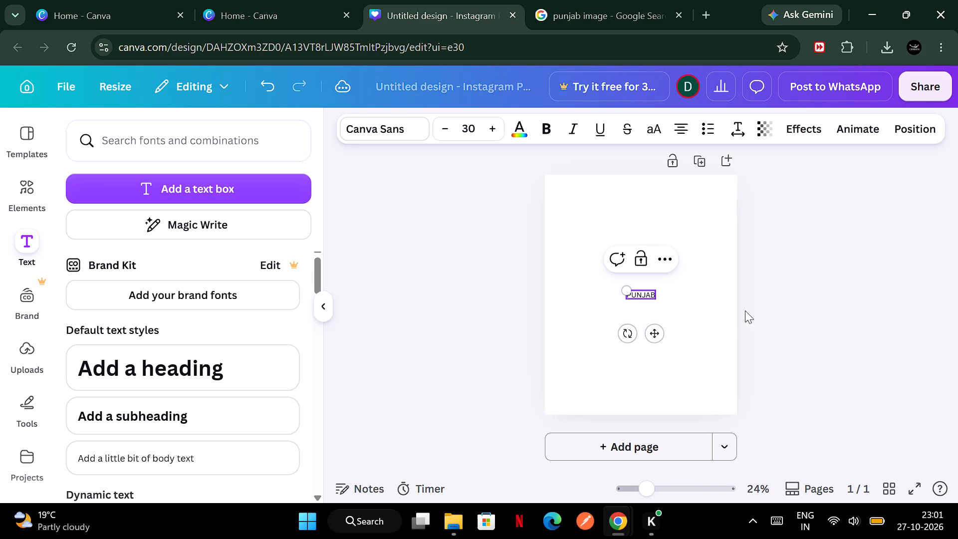
Select the whole word PUNJAB in the text box and browse the available fonts for it.
left_click(422, 127)
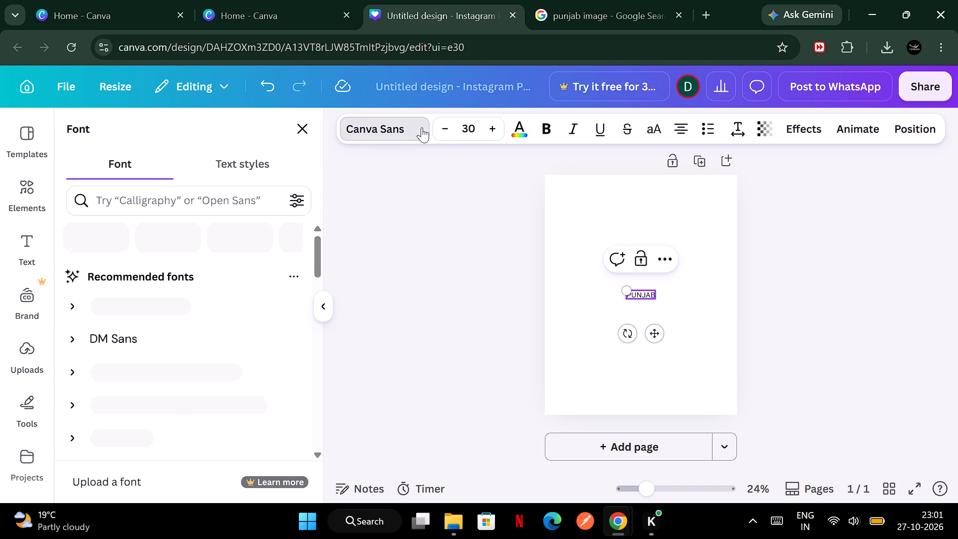
scroll(164, 402, "right", 1)
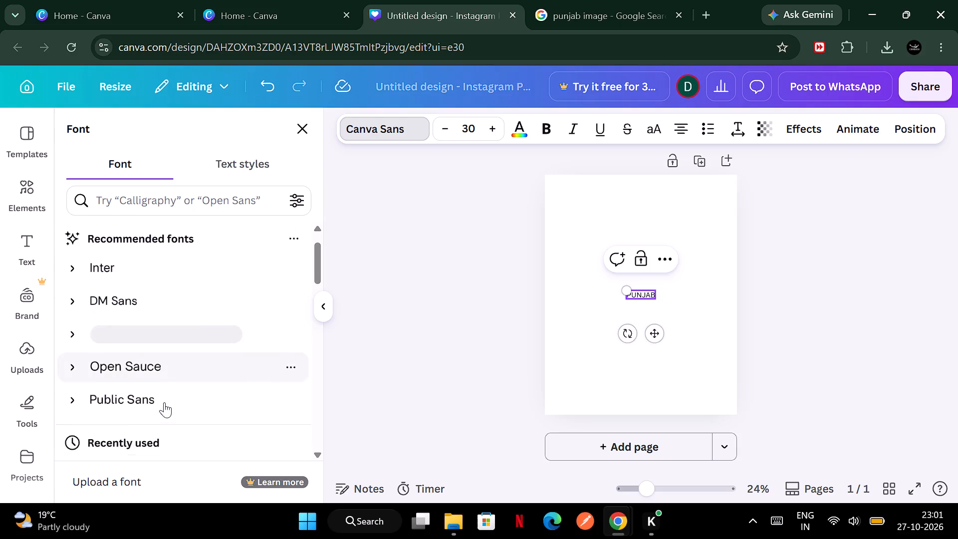
scroll(164, 402, "right", 1)
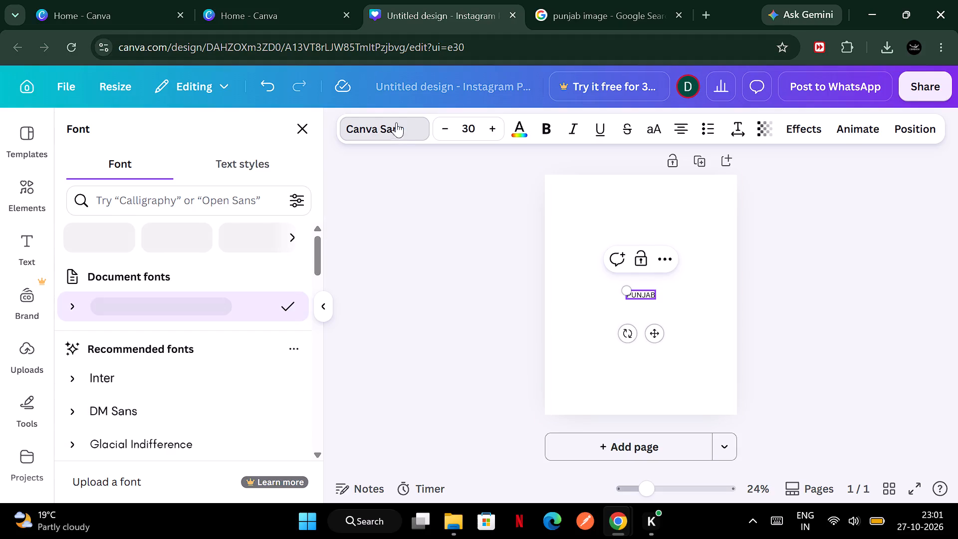
left_click(642, 297)
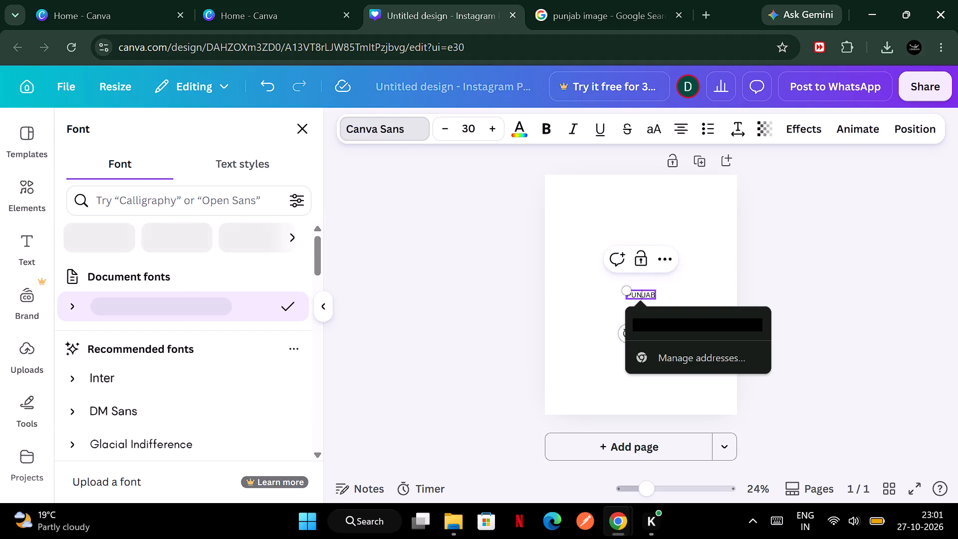
key("ctrl+a")
left_click(406, 128)
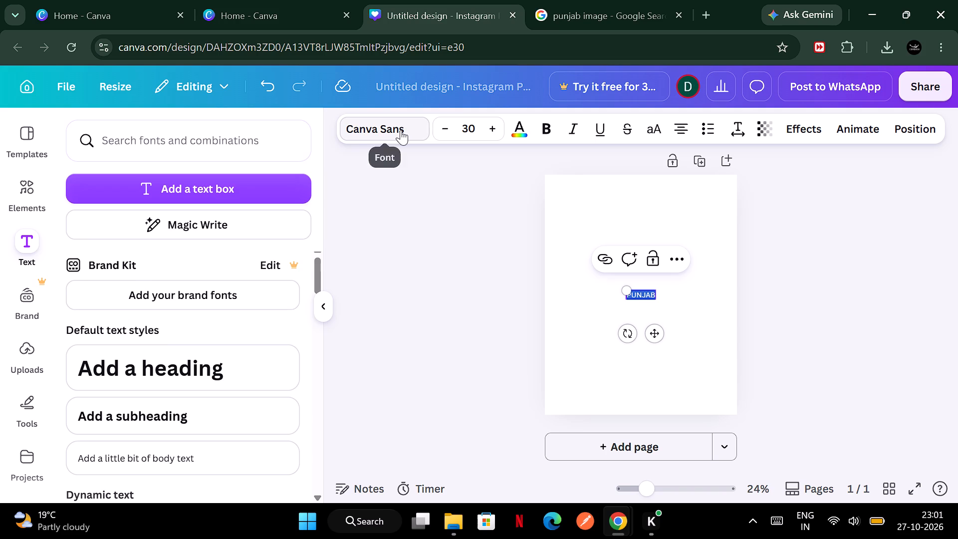
Set the PUNJAB text's font to Anton.
left_click(401, 130)
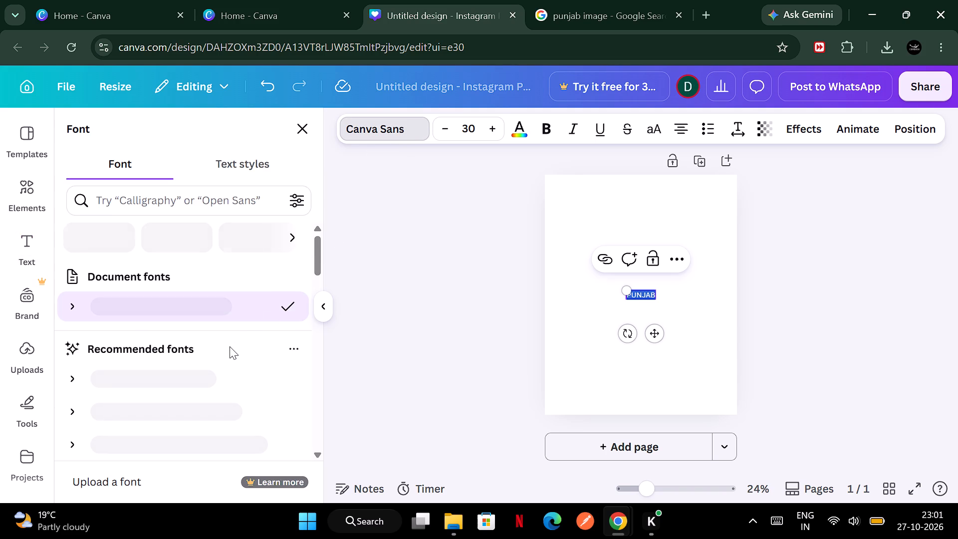
left_click(240, 207)
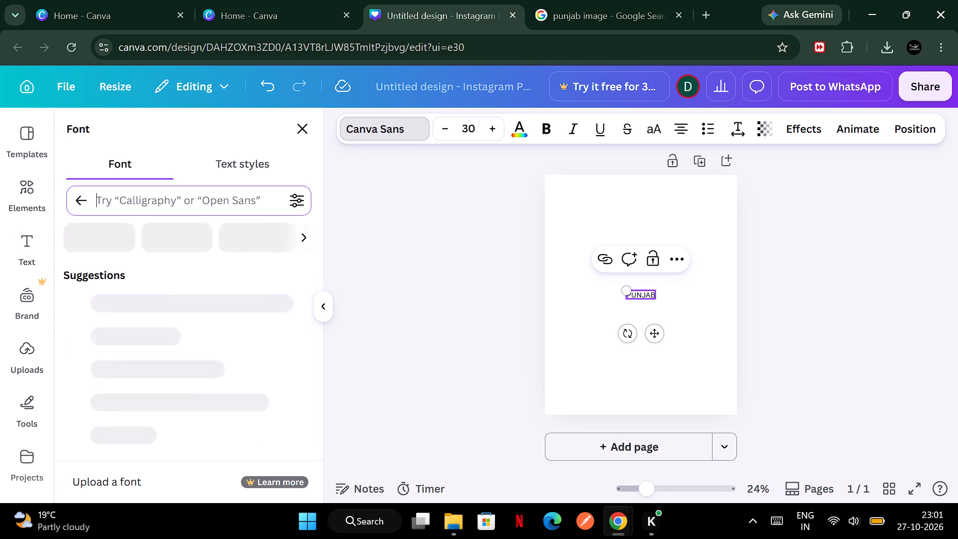
key("a")
type("ng")
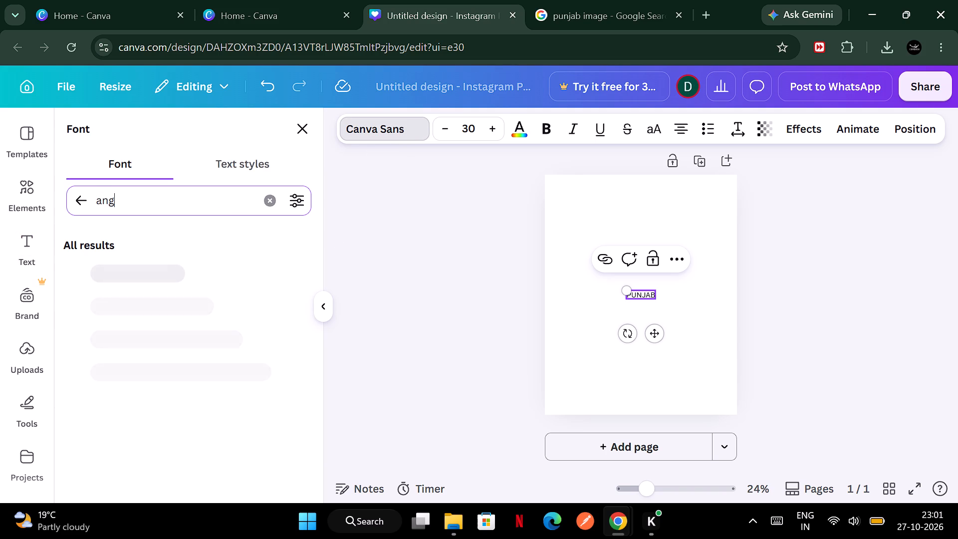
key("BackSpace")
type("ti")
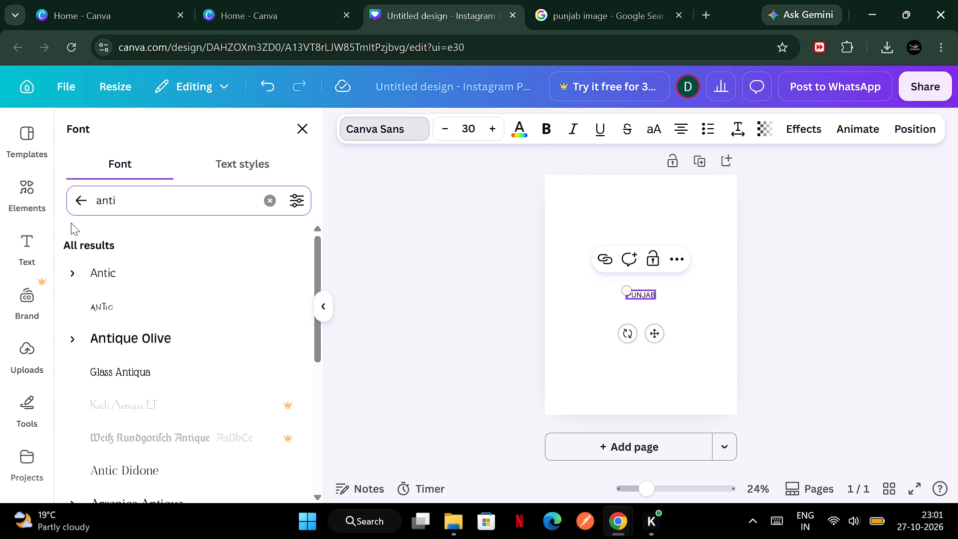
scroll(98, 319, "down", 4)
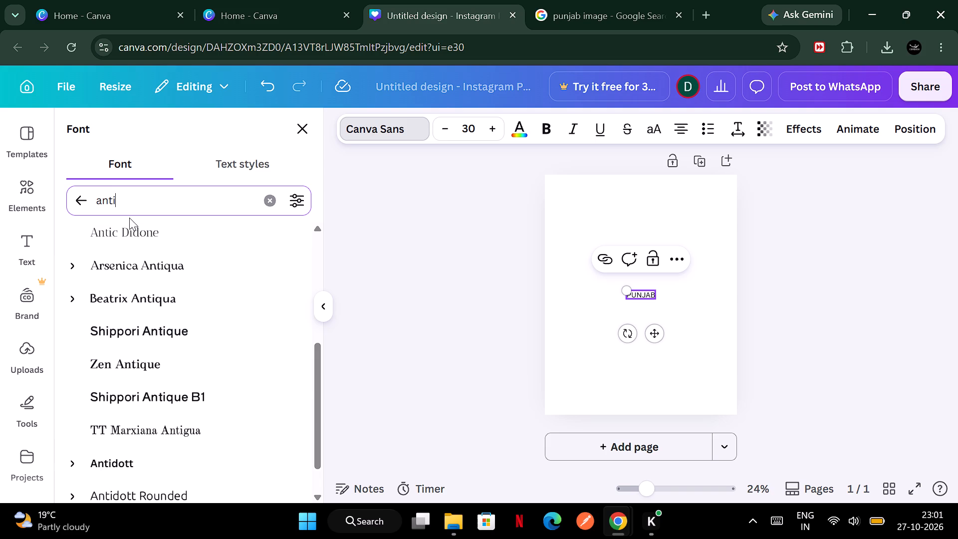
key("BackSpace")
type("on")
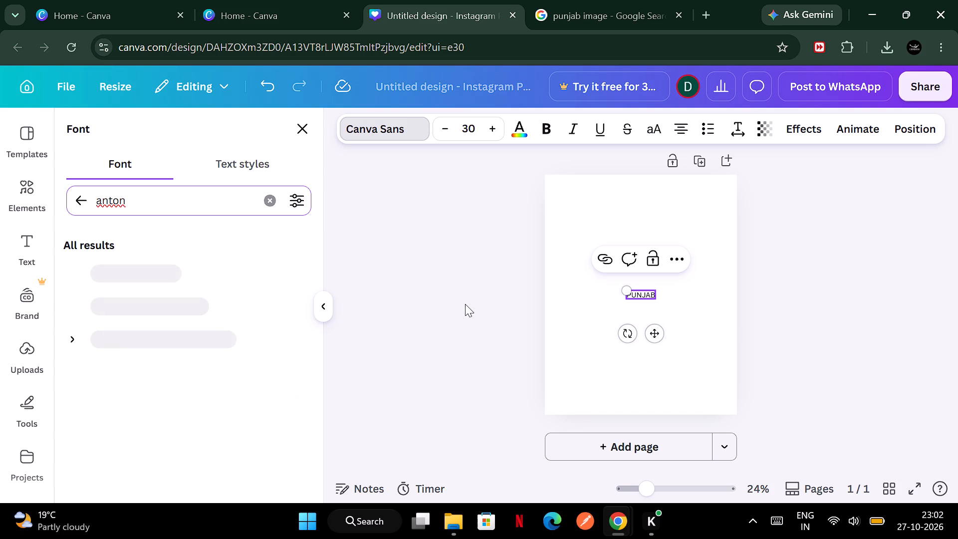
scroll(465, 304, "down", 3)
scroll(465, 304, "up", 2)
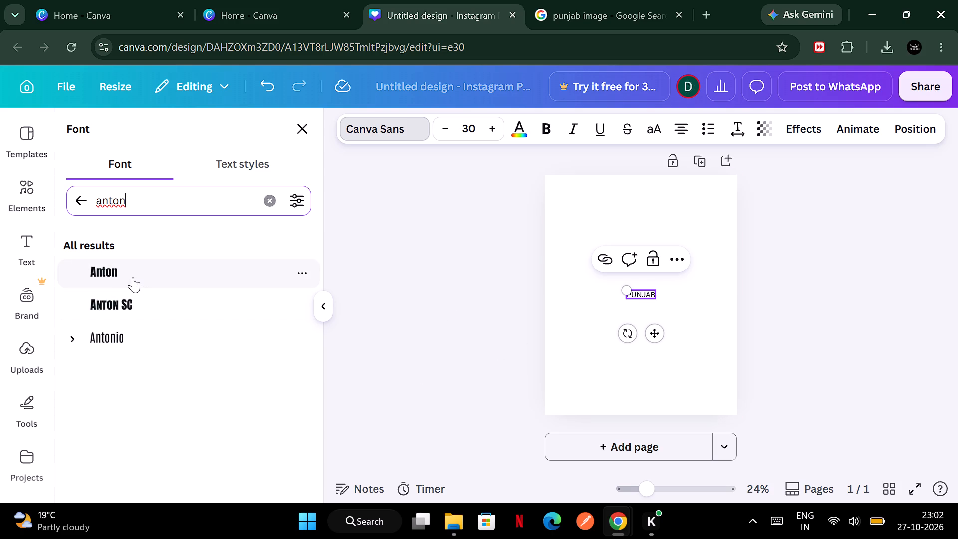
left_click(133, 277)
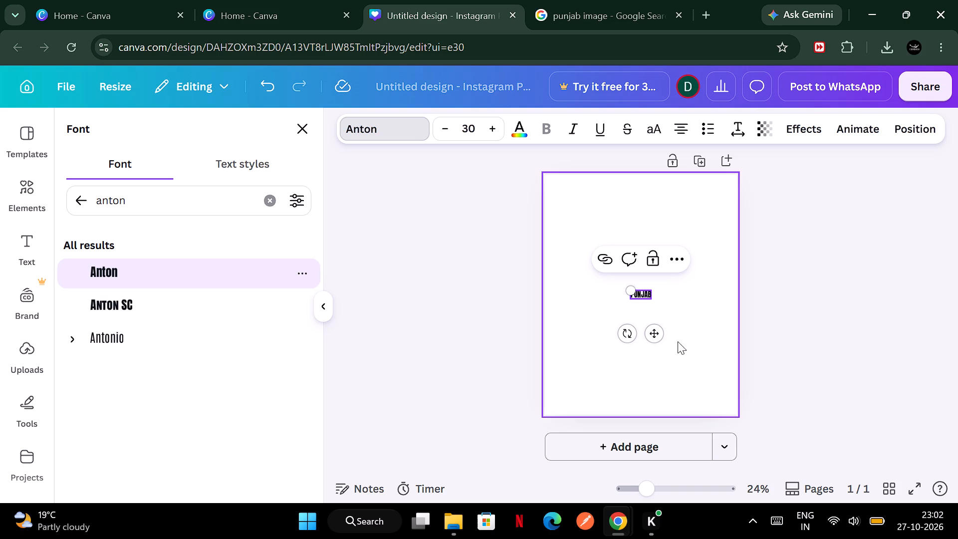
Enlarge the PUNJAB text to about size 153 and centre it horizontally in the page's upper half.
left_click_drag(651, 300, 717, 336)
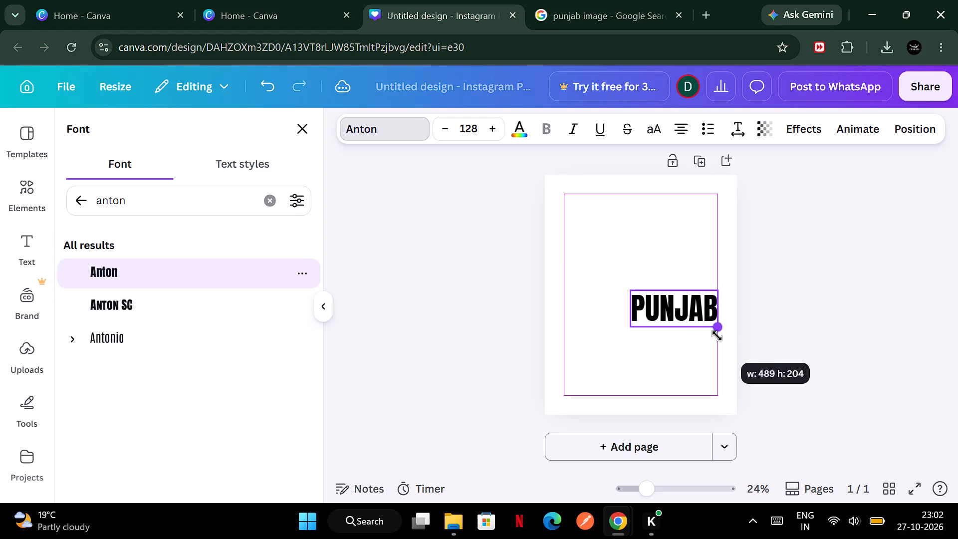
left_click_drag(717, 336, 754, 356)
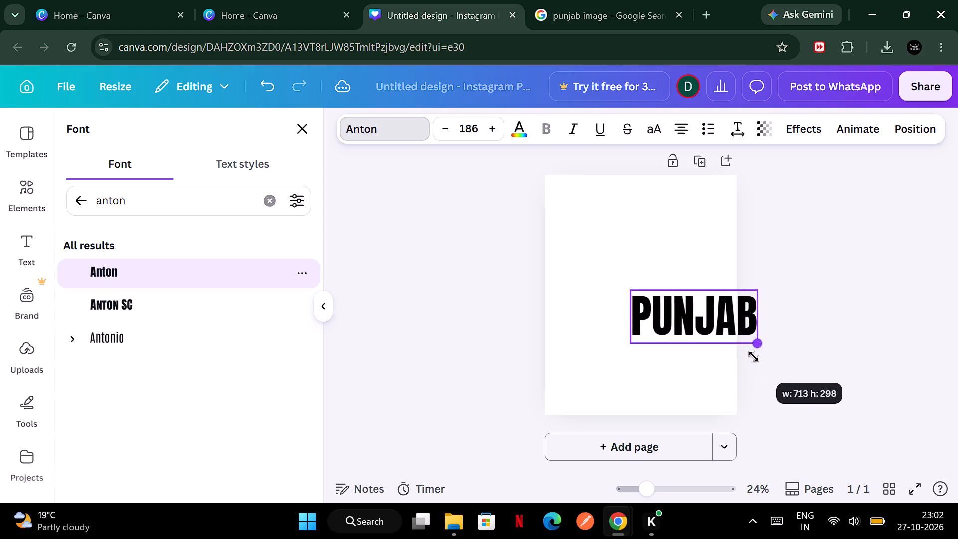
left_click_drag(754, 356, 777, 372)
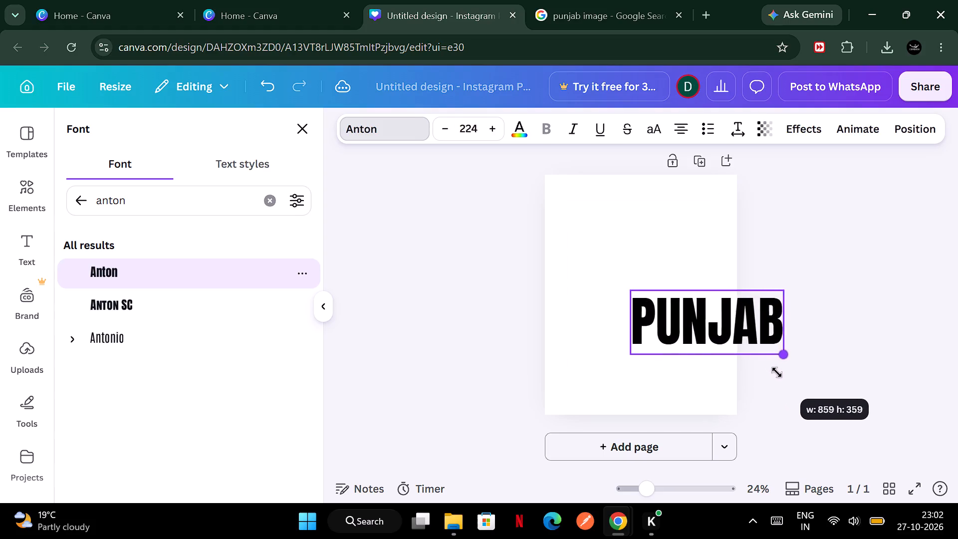
left_click_drag(777, 372, 729, 348)
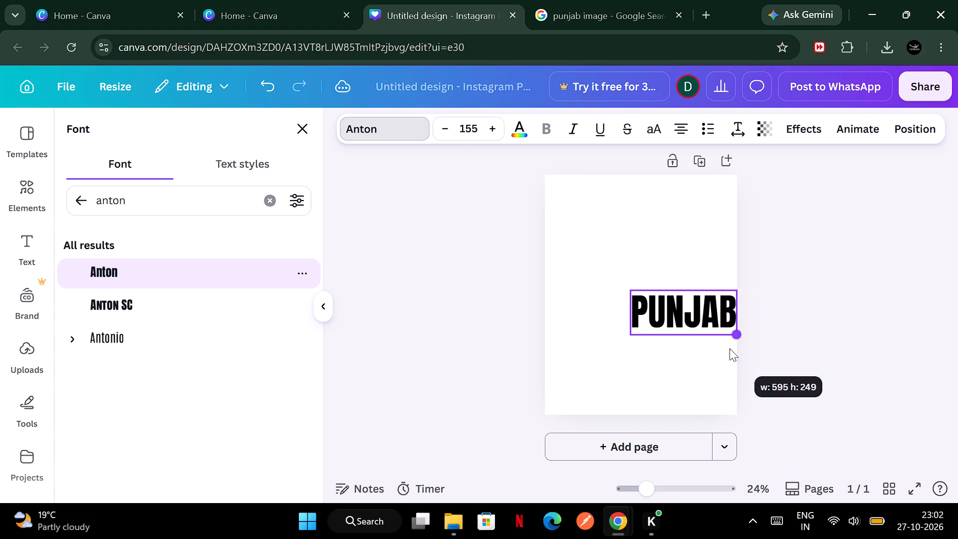
left_click_drag(686, 305, 659, 295)
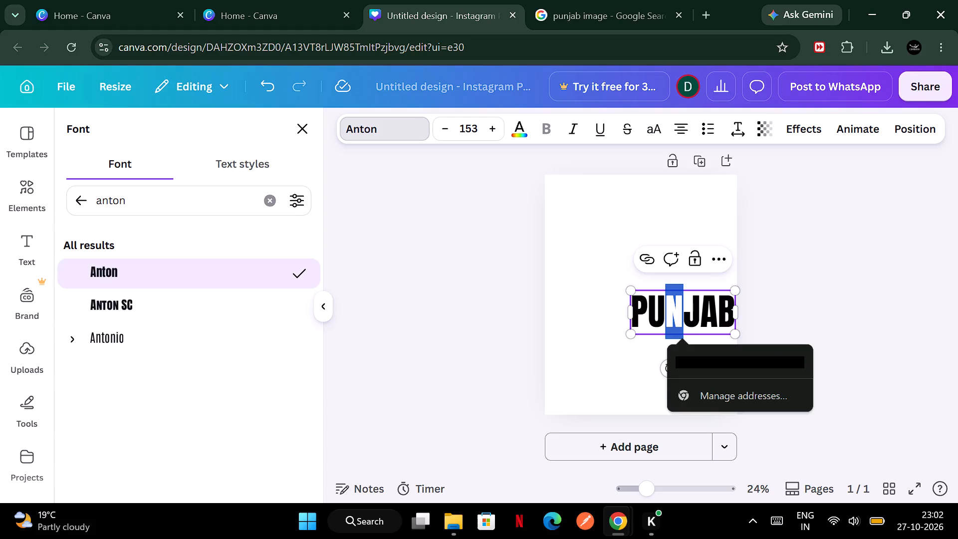
left_click(715, 291)
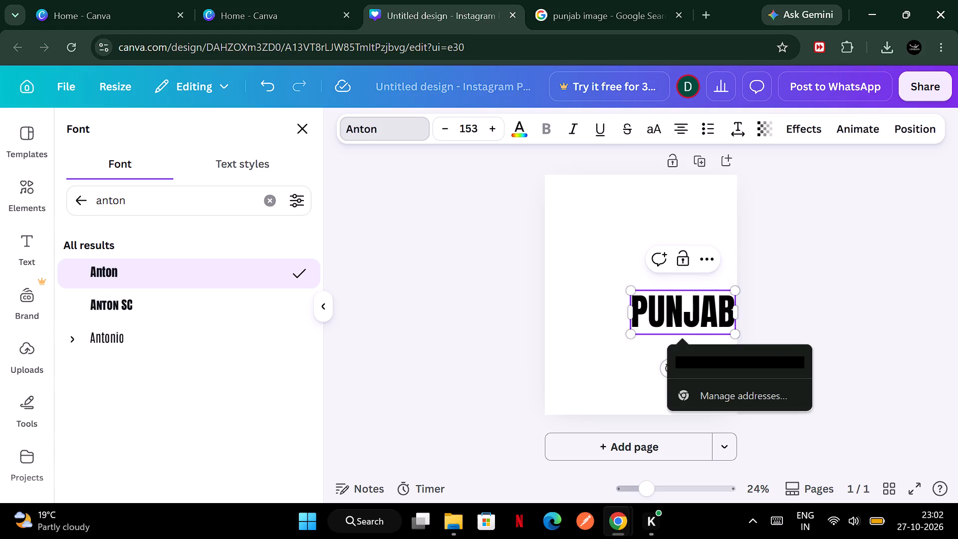
double_click(735, 303)
left_click_drag(670, 334, 622, 281)
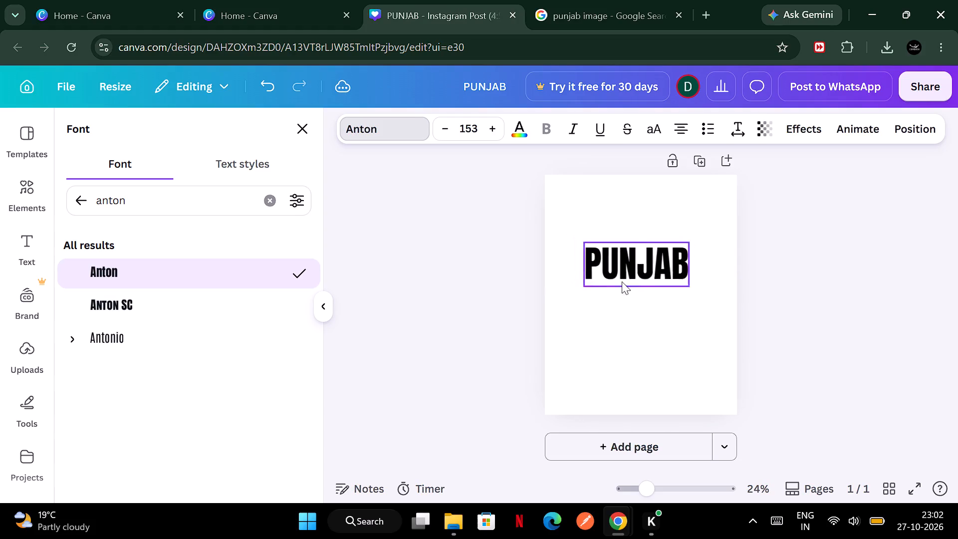
left_click_drag(622, 281, 629, 287)
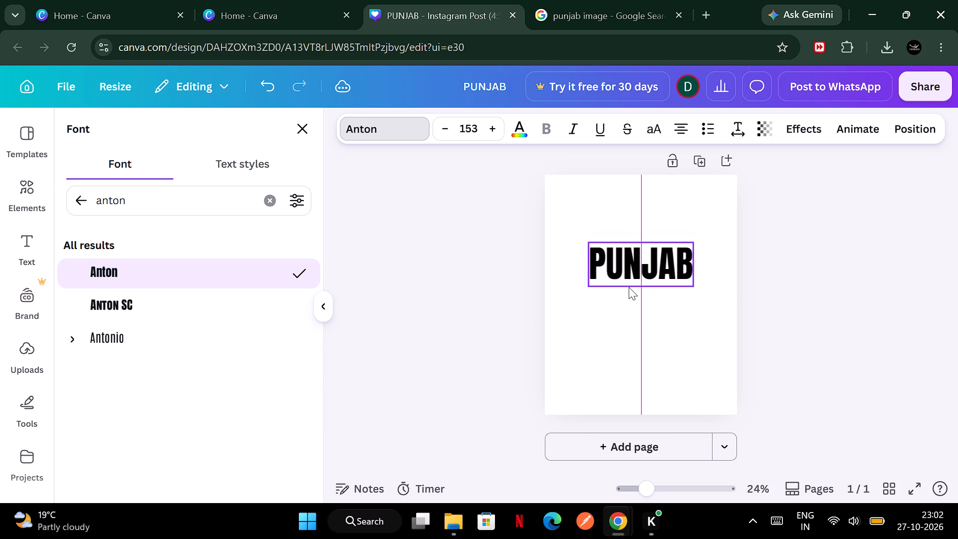
left_click_drag(629, 287, 629, 292)
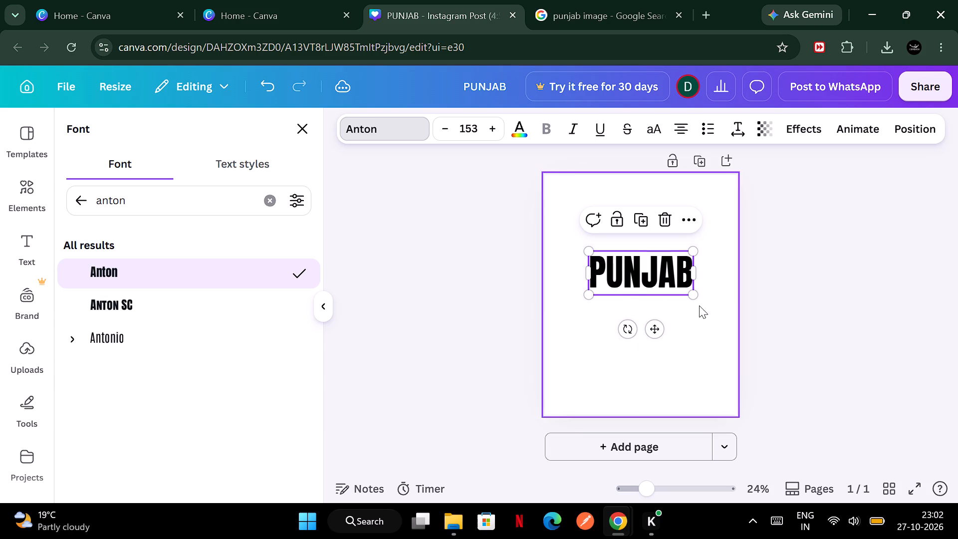
Enlarge the PUNJAB text further to about size 228 so it spans most of the page width.
left_click_drag(692, 297, 715, 306)
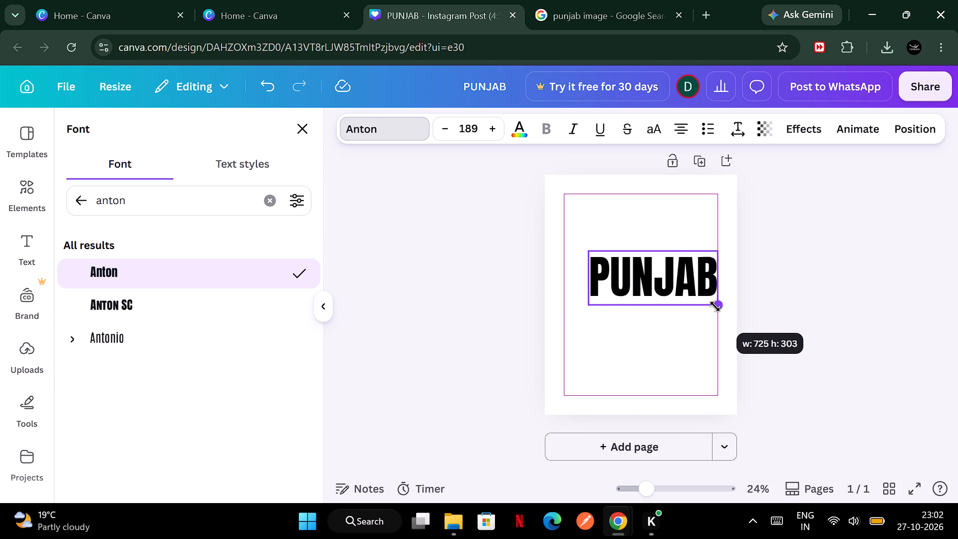
left_click_drag(715, 306, 720, 307)
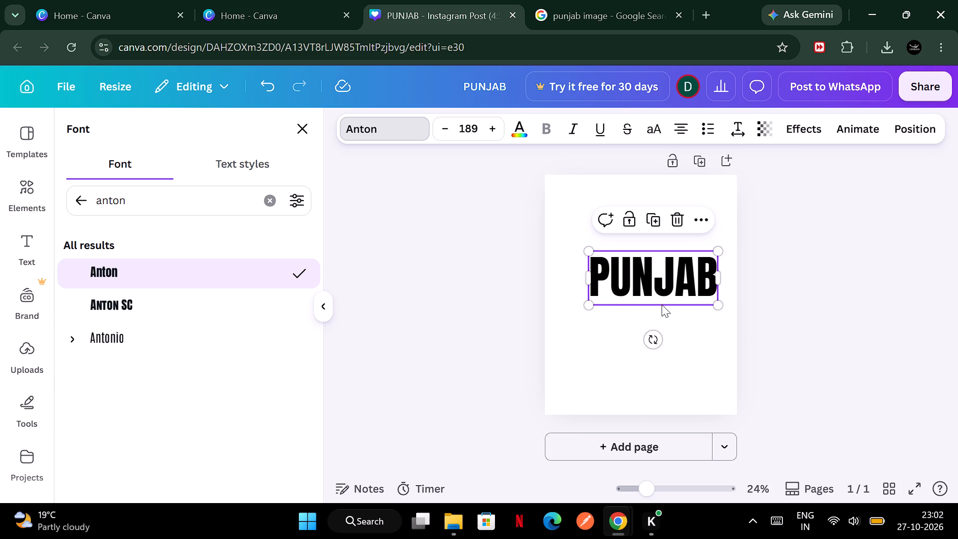
left_click_drag(662, 304, 659, 300)
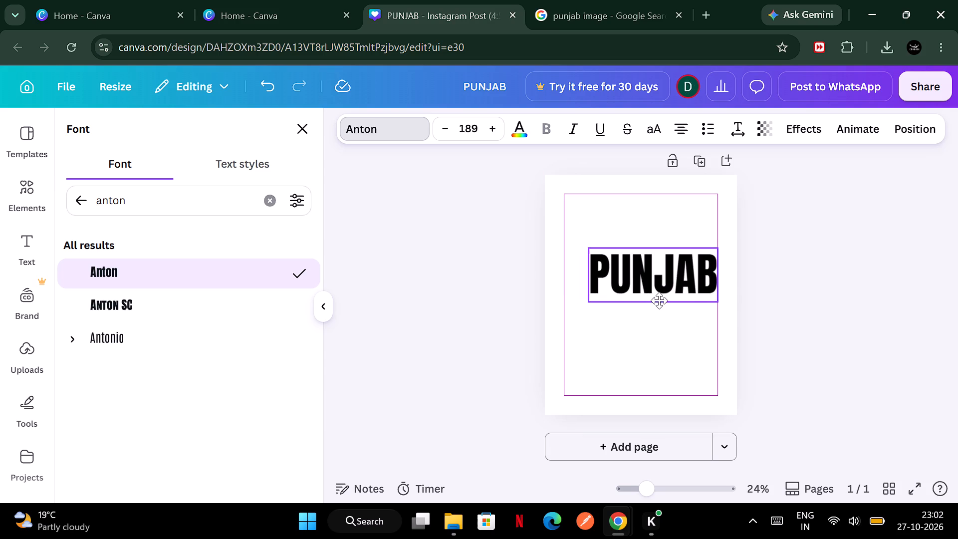
left_click_drag(659, 300, 651, 297)
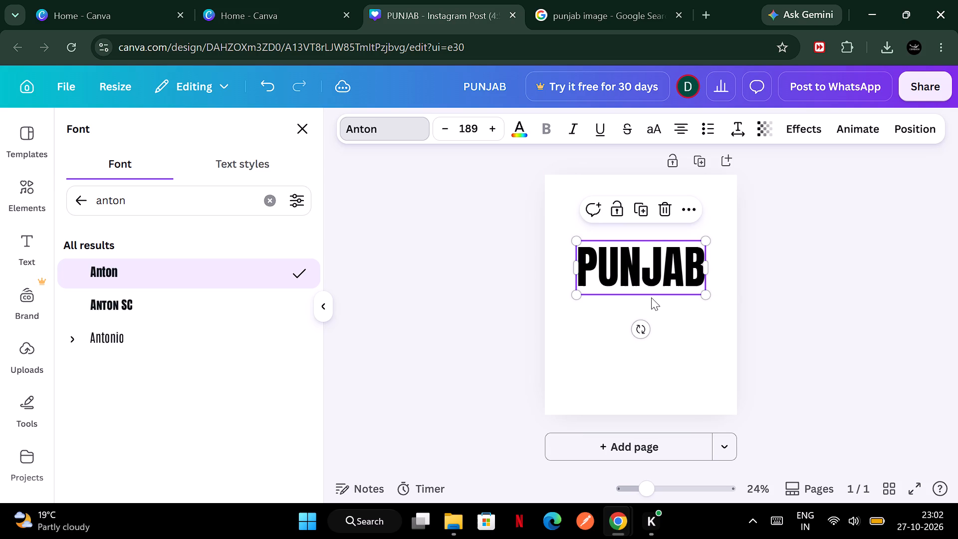
left_click_drag(703, 296, 726, 303)
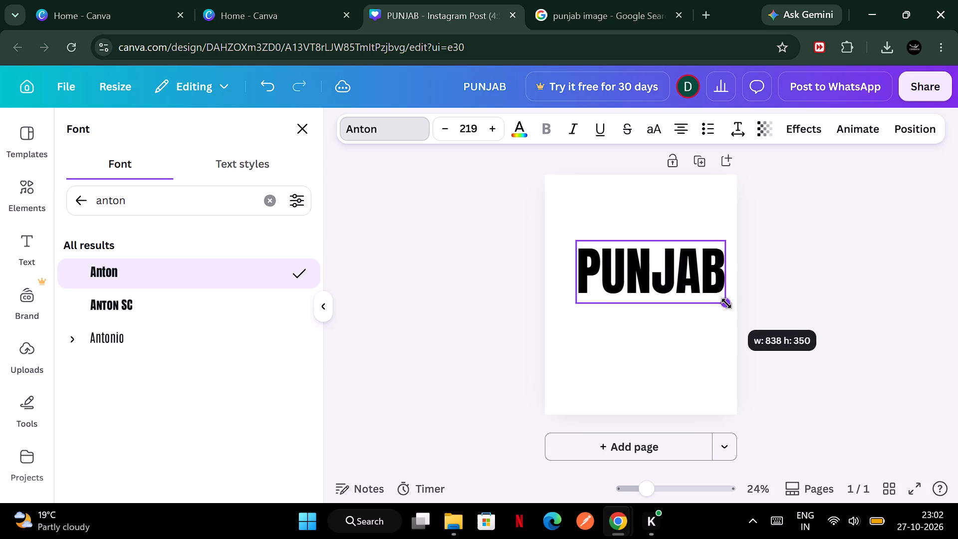
left_click_drag(726, 303, 730, 305)
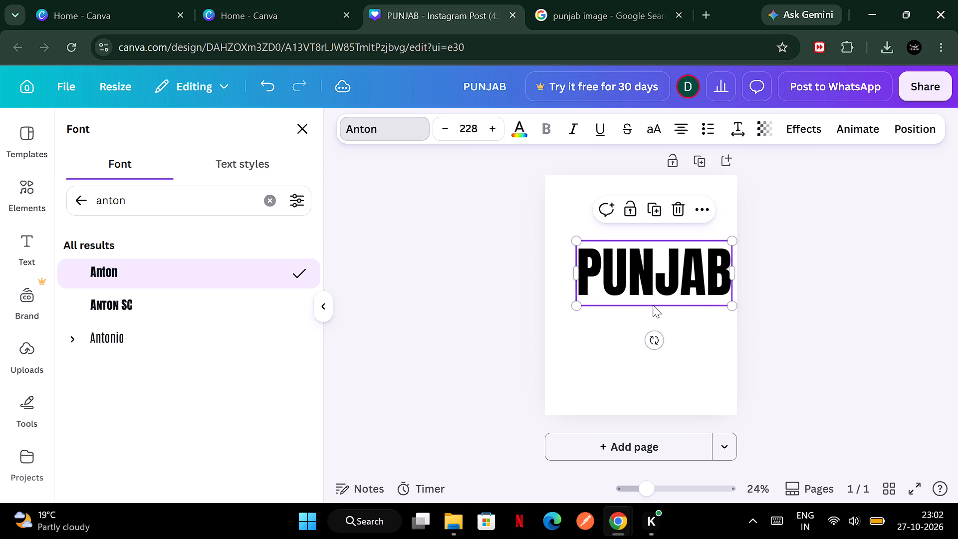
left_click(673, 302)
left_click(673, 302)
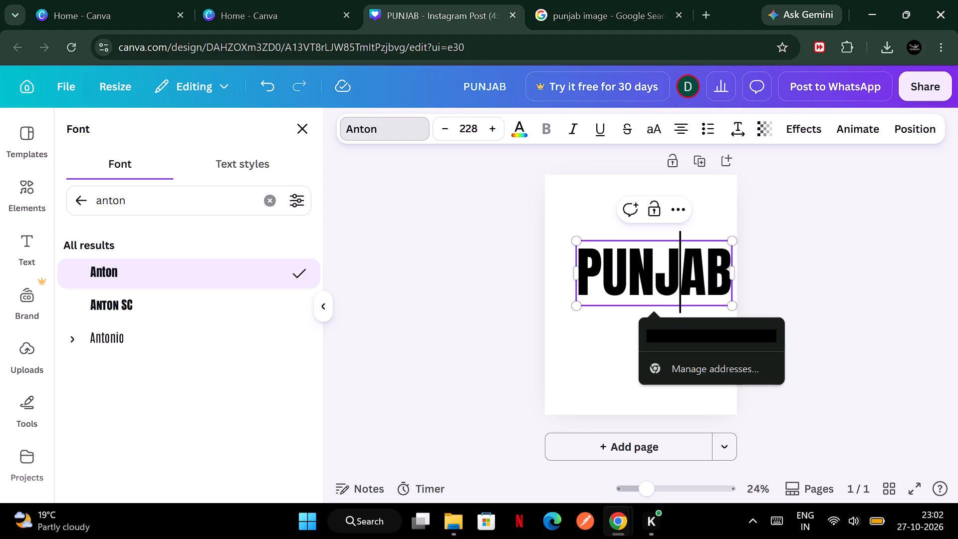
left_click(770, 308)
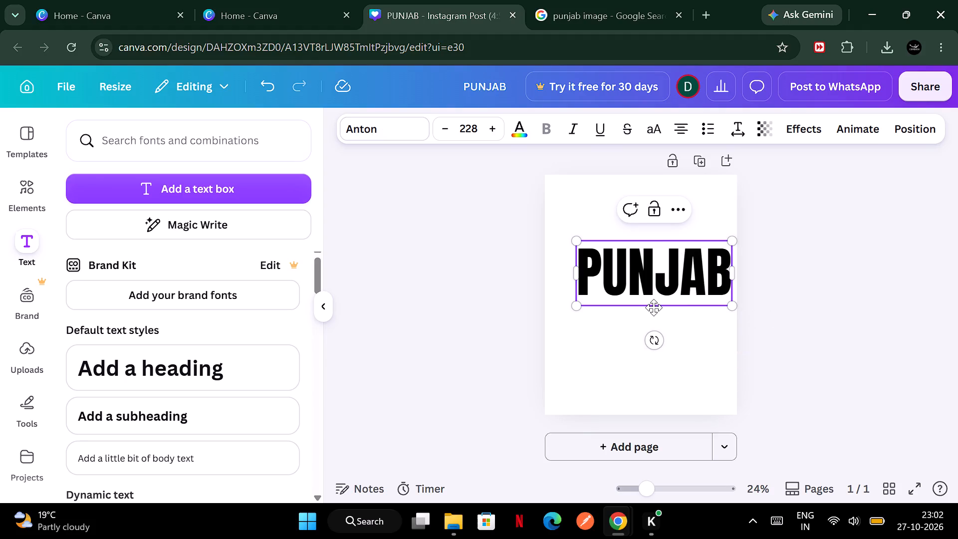
Centre the PUNJAB text horizontally and vertically on the page.
left_click_drag(654, 307, 649, 293)
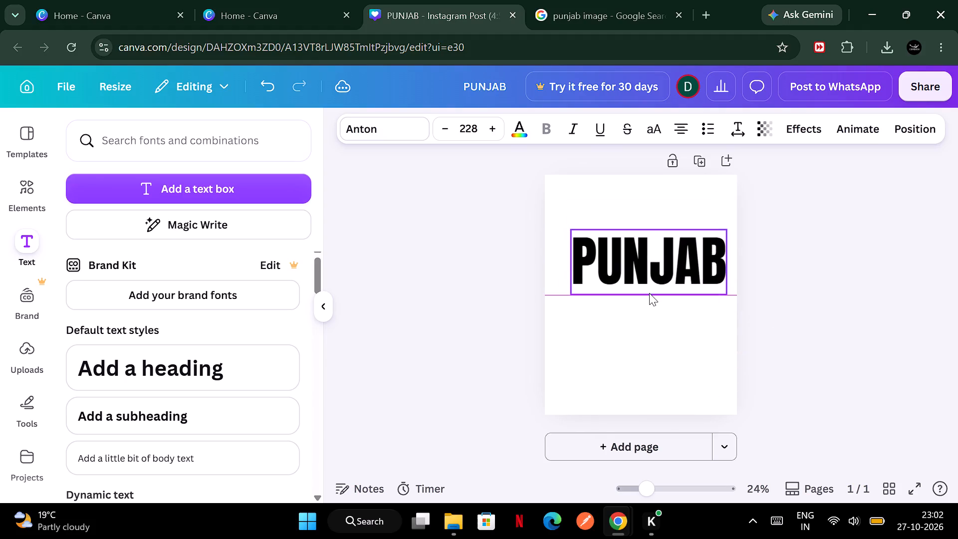
left_click_drag(649, 293, 644, 297)
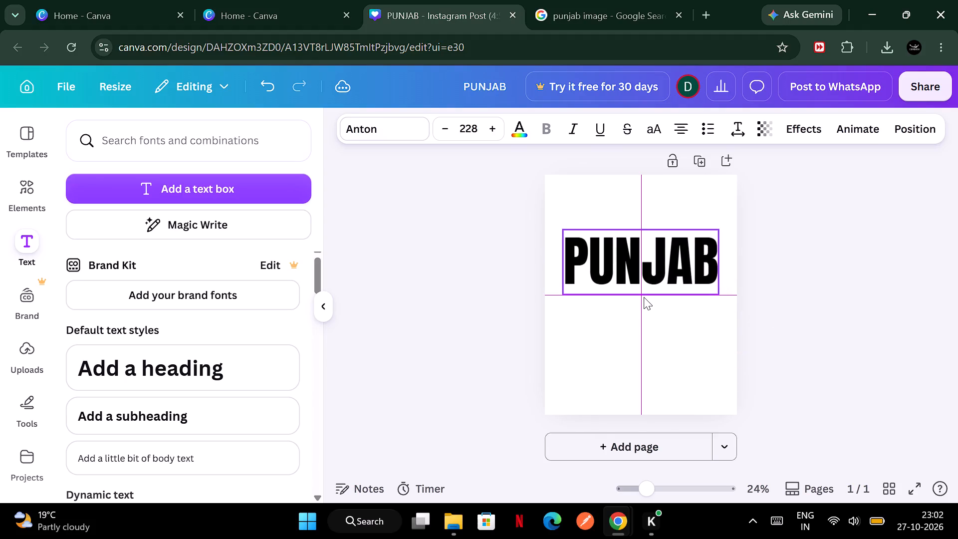
left_click_drag(644, 297, 640, 298)
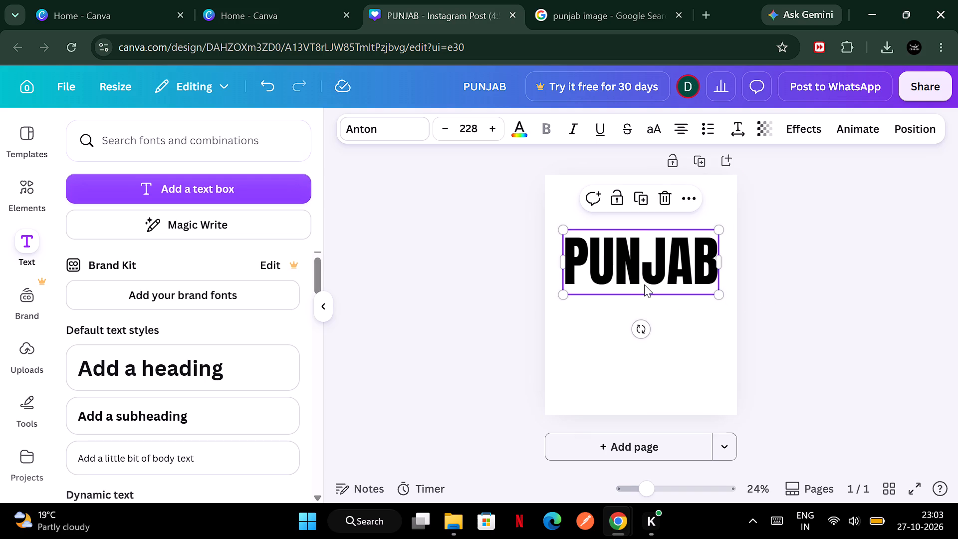
left_click_drag(644, 294, 645, 318)
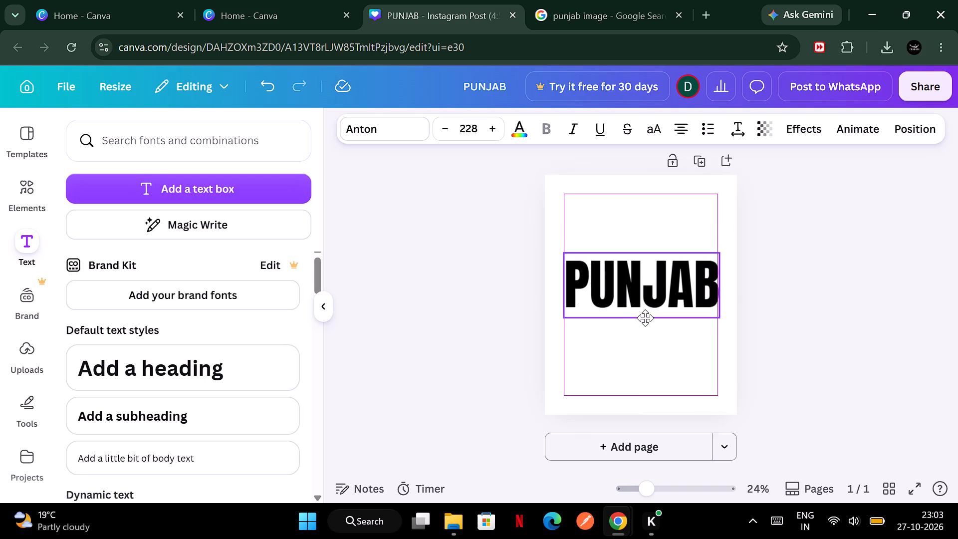
left_click_drag(645, 318, 642, 331)
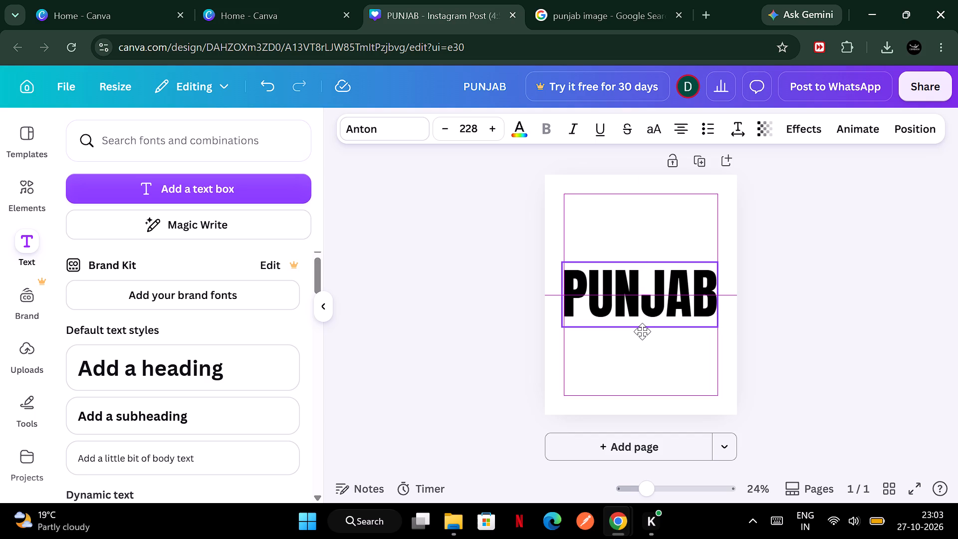
left_click_drag(642, 331, 644, 330)
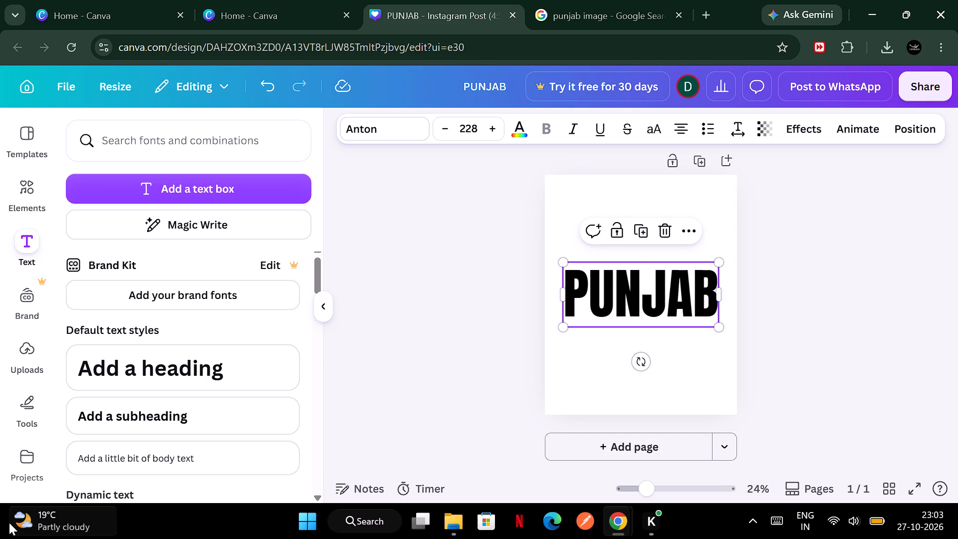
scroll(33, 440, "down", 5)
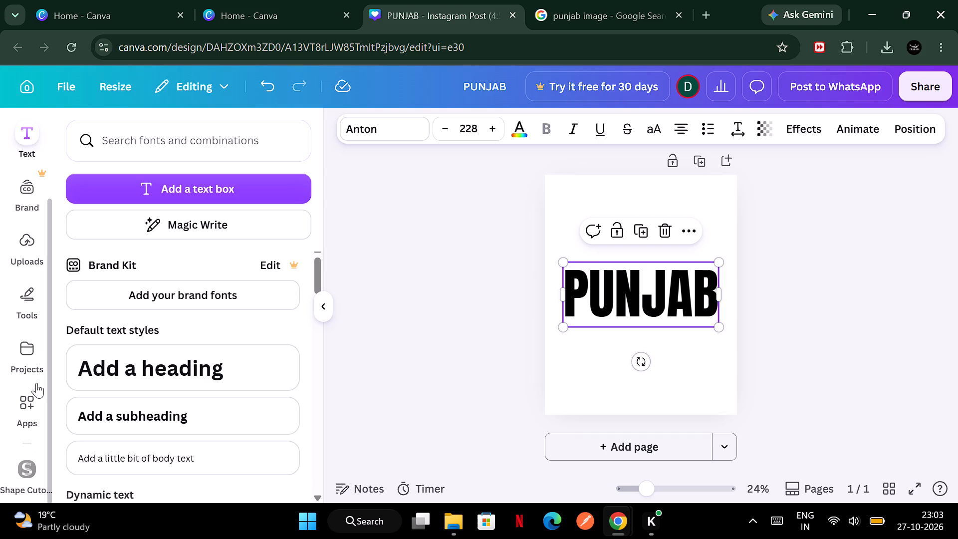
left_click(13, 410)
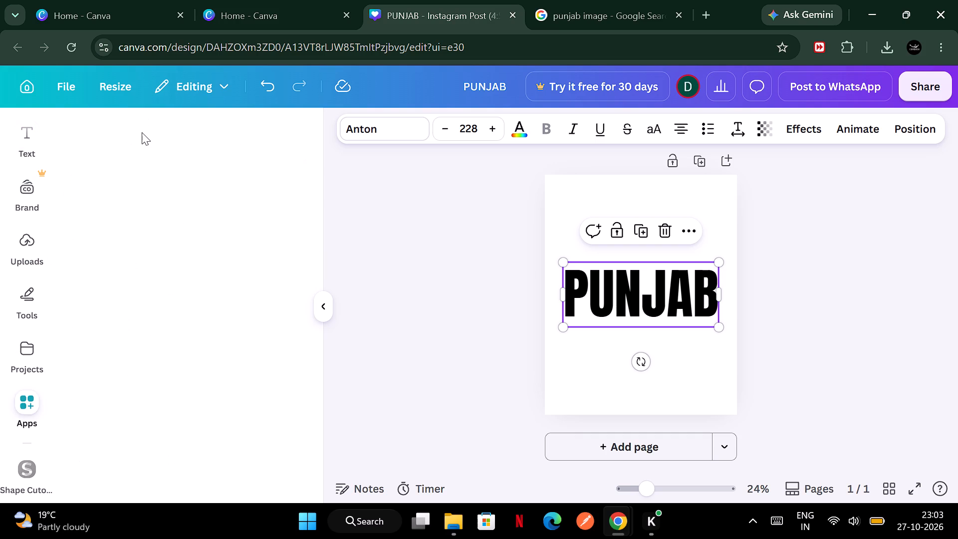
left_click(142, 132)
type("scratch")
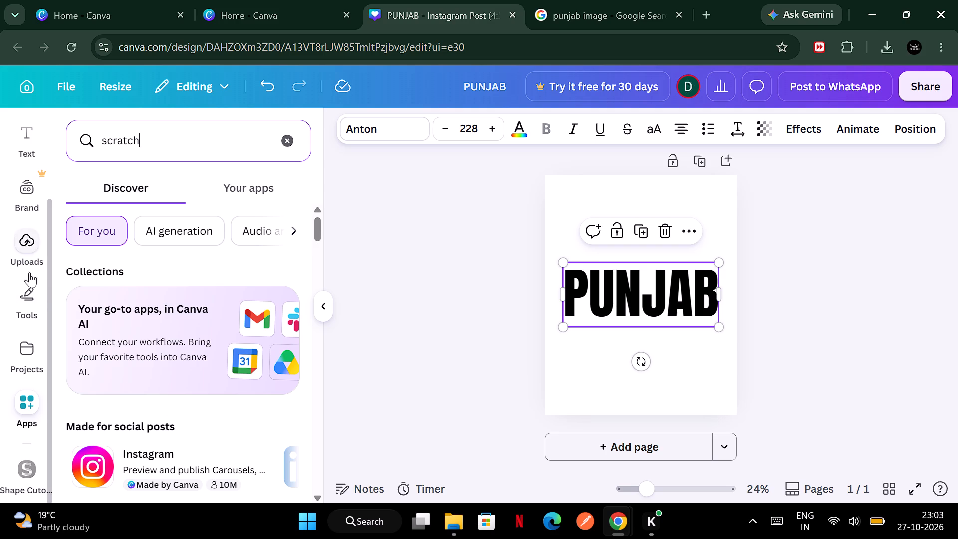
Search the design elements for "scratch".
scroll(34, 274, "down", 2)
scroll(34, 274, "up", 5)
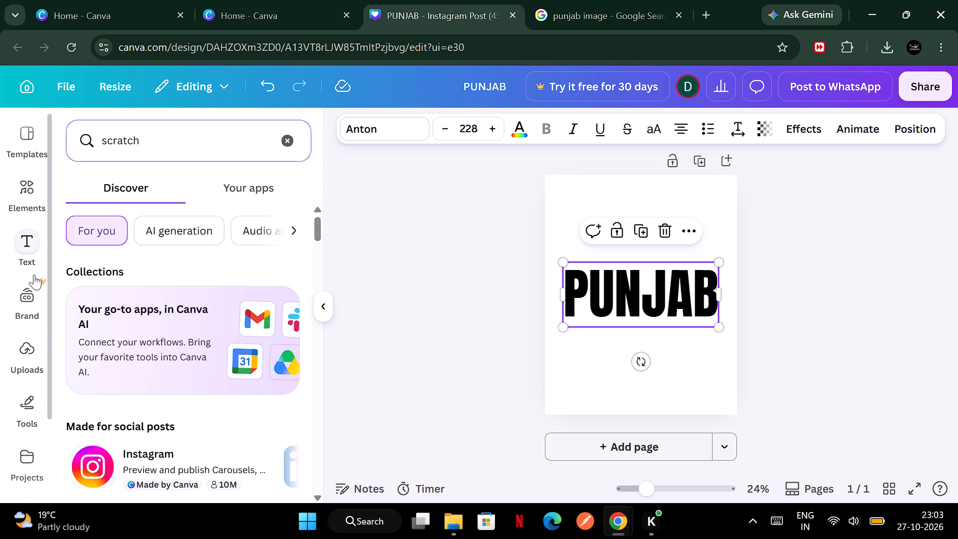
left_click(30, 176)
left_click(154, 143)
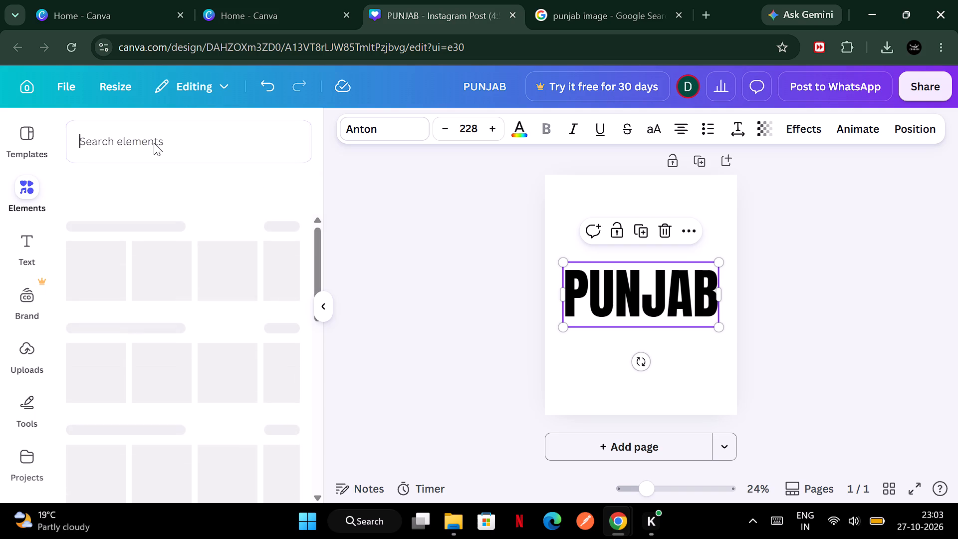
type("scratch")
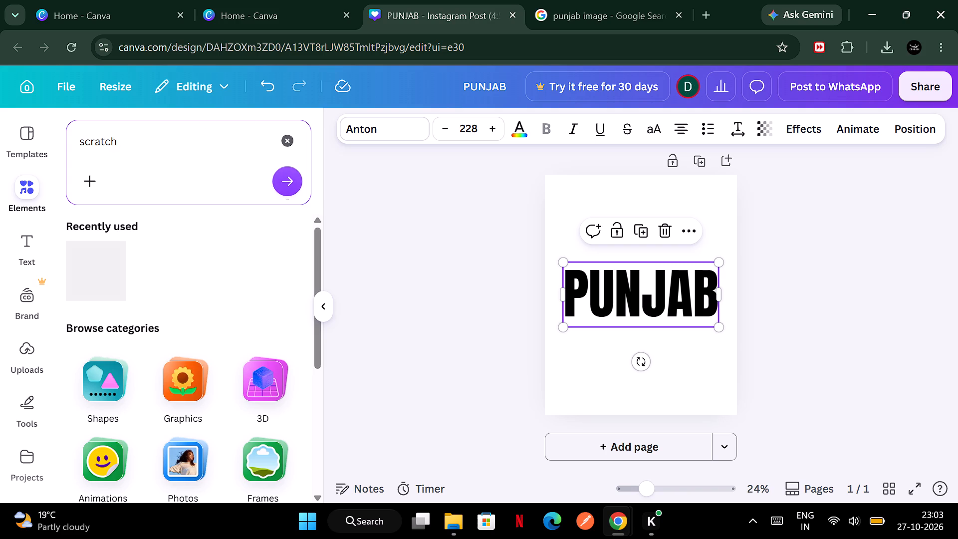
left_click(285, 179)
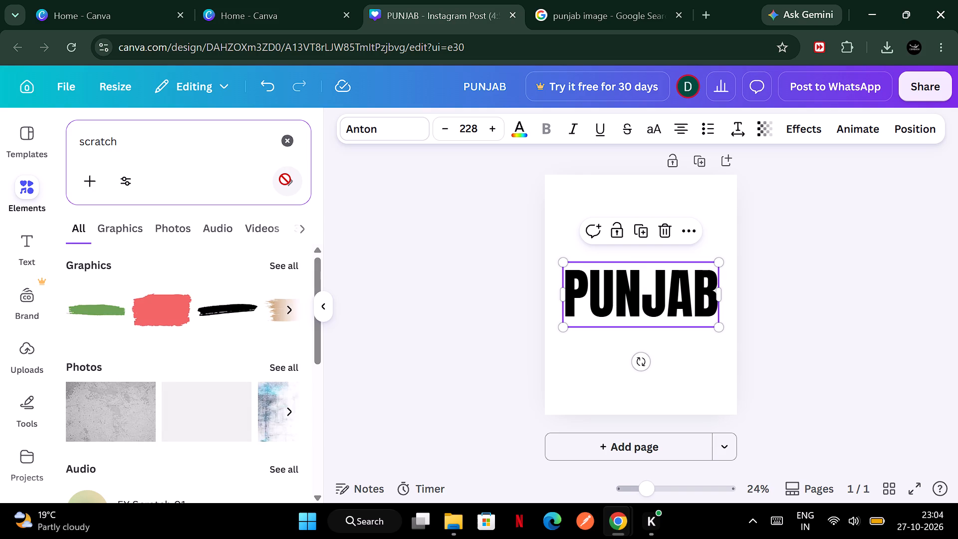
Look through the scratch search results for a suitable scratch graphic.
scroll(285, 179, "down", 2)
scroll(193, 269, "down", 5)
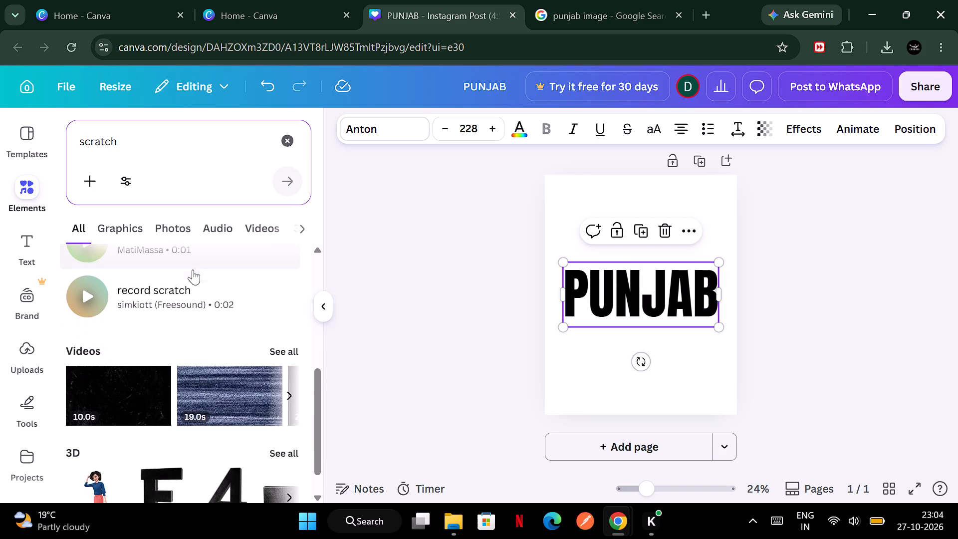
scroll(193, 269, "down", 1)
scroll(193, 269, "up", 5)
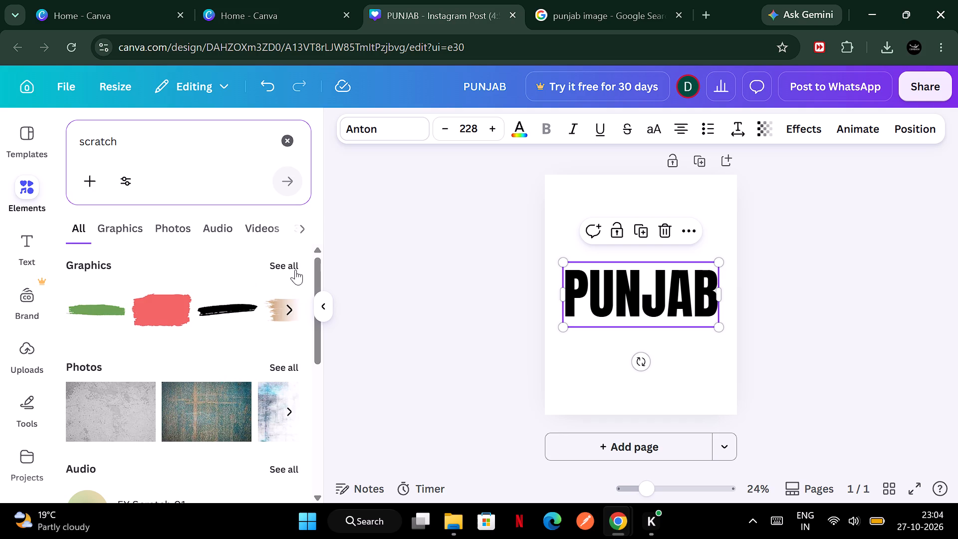
left_click(296, 269)
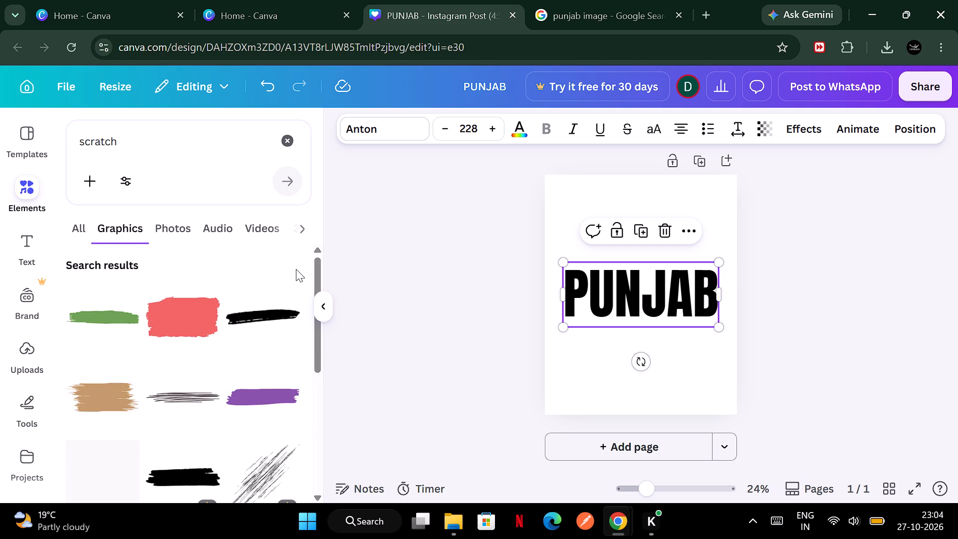
left_click(76, 227)
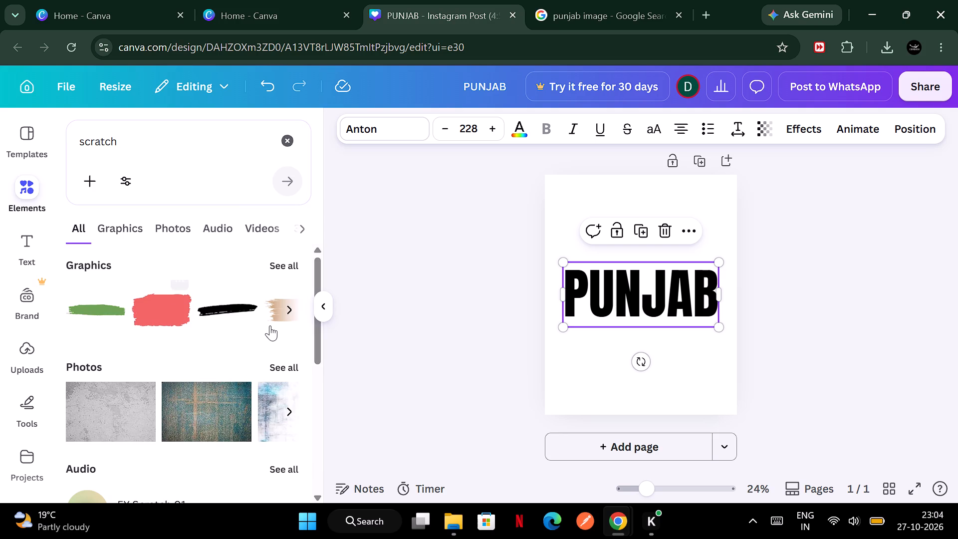
scroll(270, 325, "left", 5)
scroll(270, 325, "right", 2)
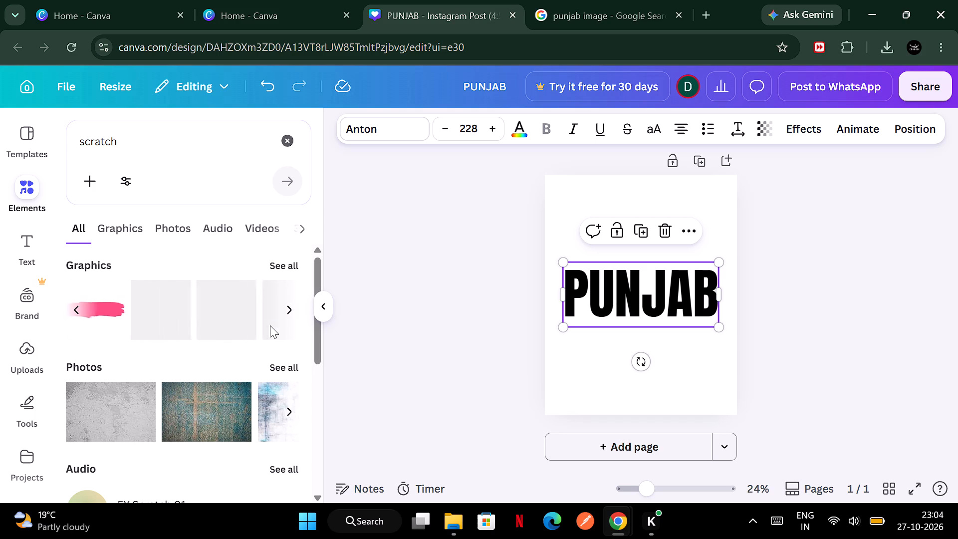
scroll(270, 325, "right", 1)
scroll(270, 325, "left", 7)
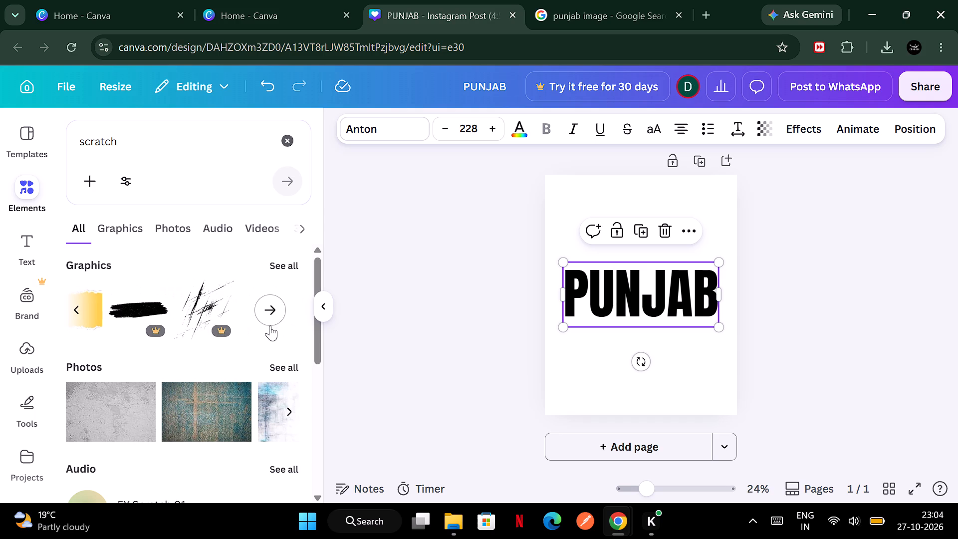
Add the black diagonal claw-scratch graphic from the scratch graphics results to the page.
left_click(265, 316)
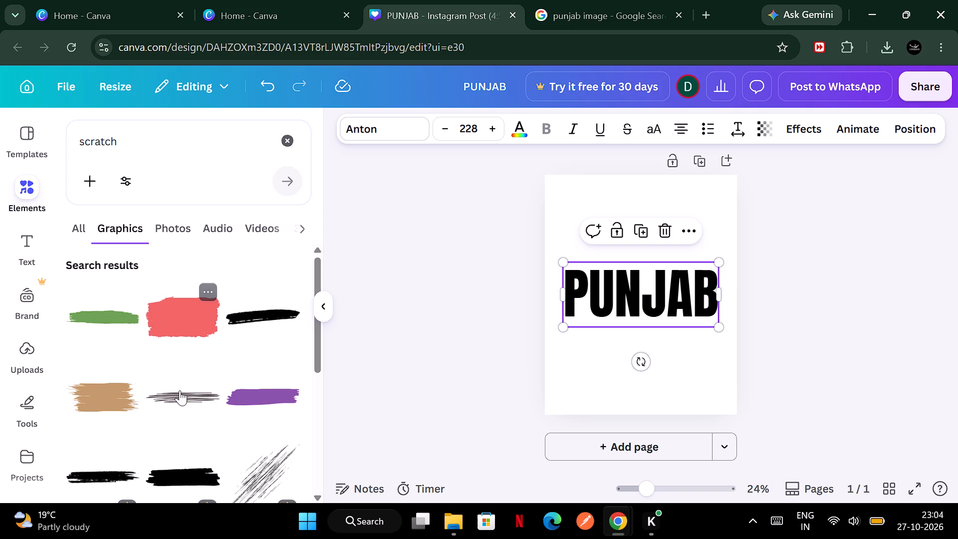
scroll(180, 390, "down", 2)
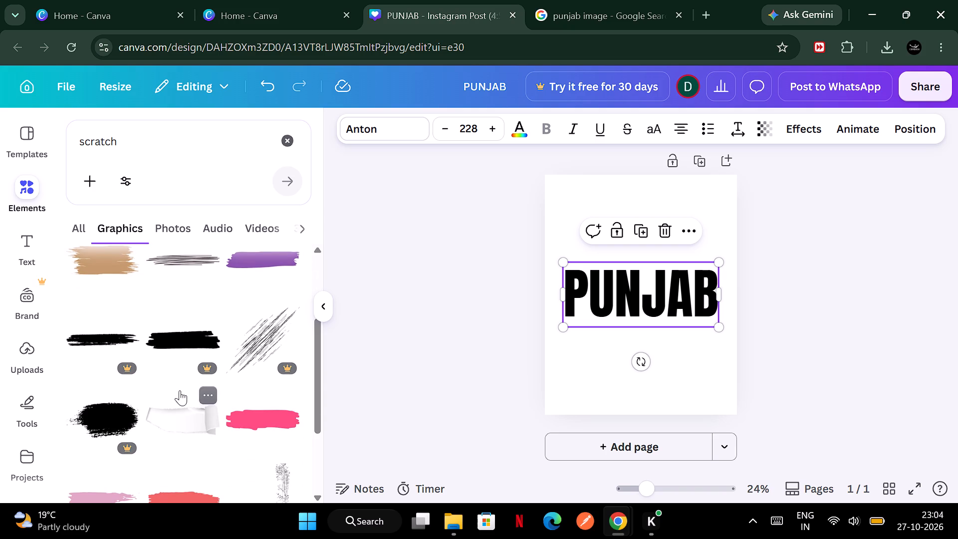
scroll(230, 373, "down", 2)
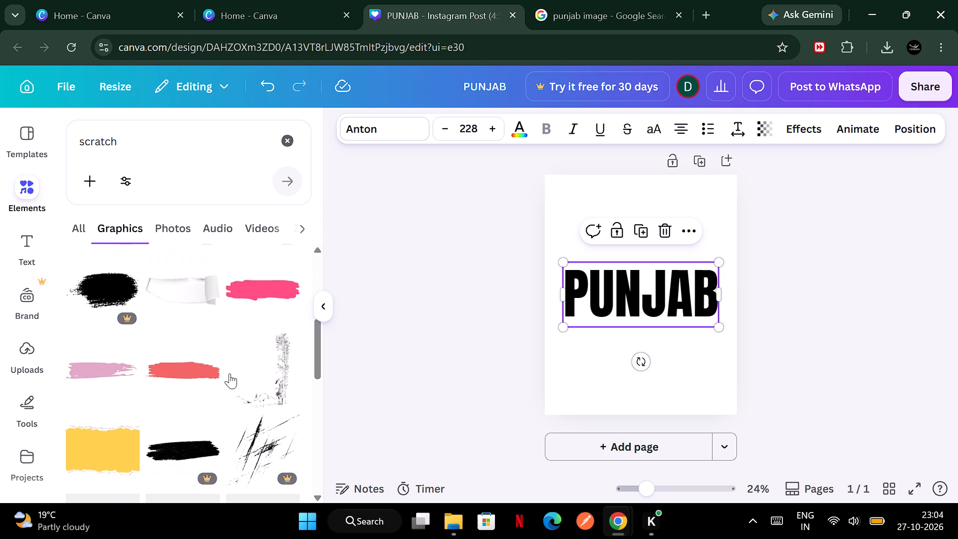
scroll(230, 373, "down", 5)
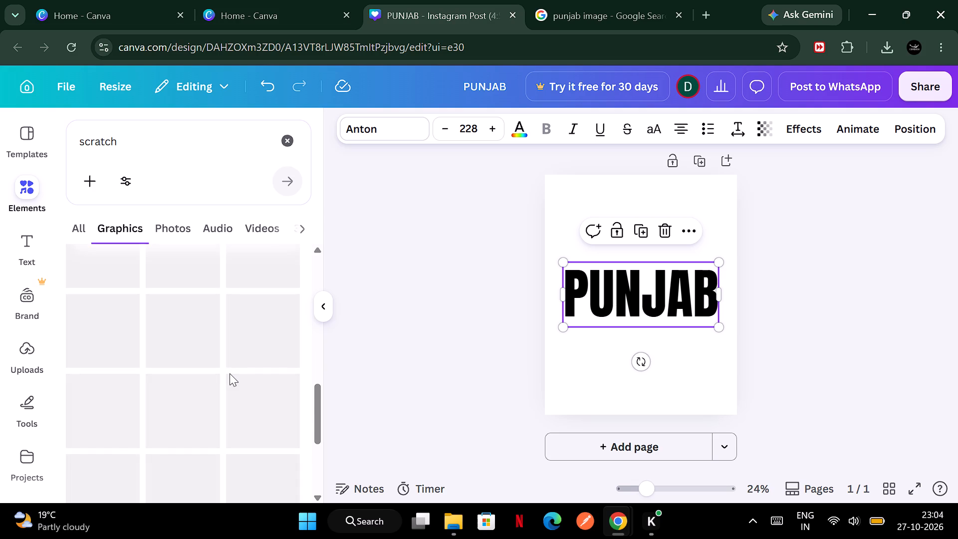
scroll(230, 373, "up", 2)
scroll(230, 373, "down", 2)
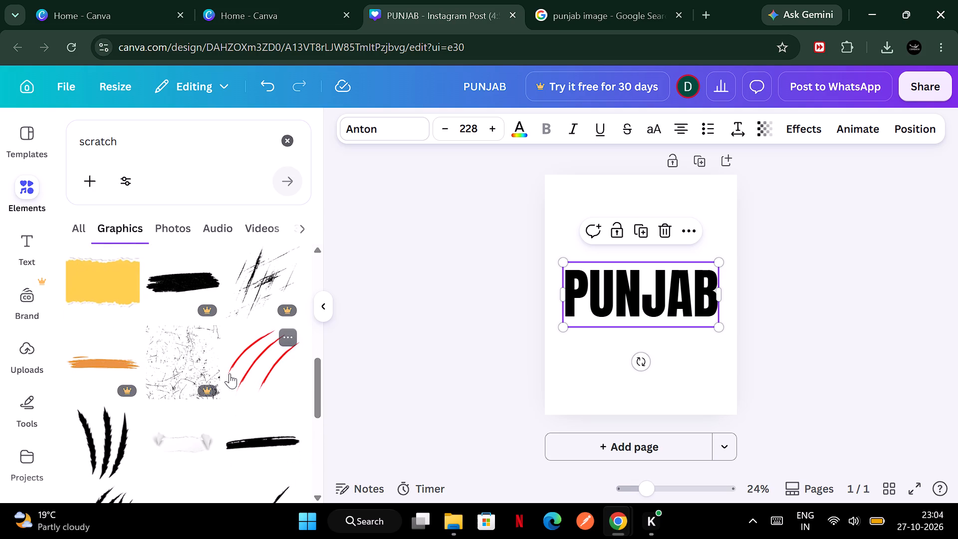
scroll(230, 373, "down", 2)
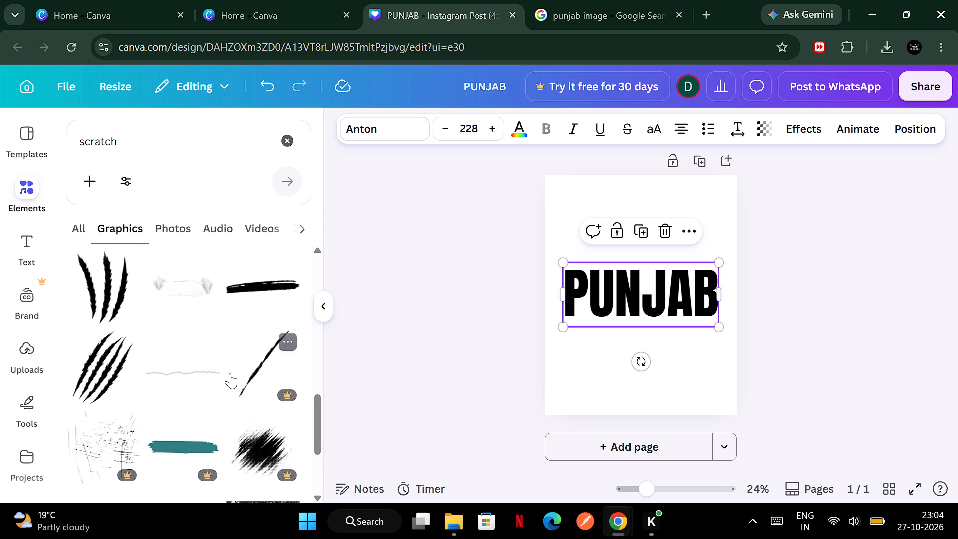
left_click(88, 359)
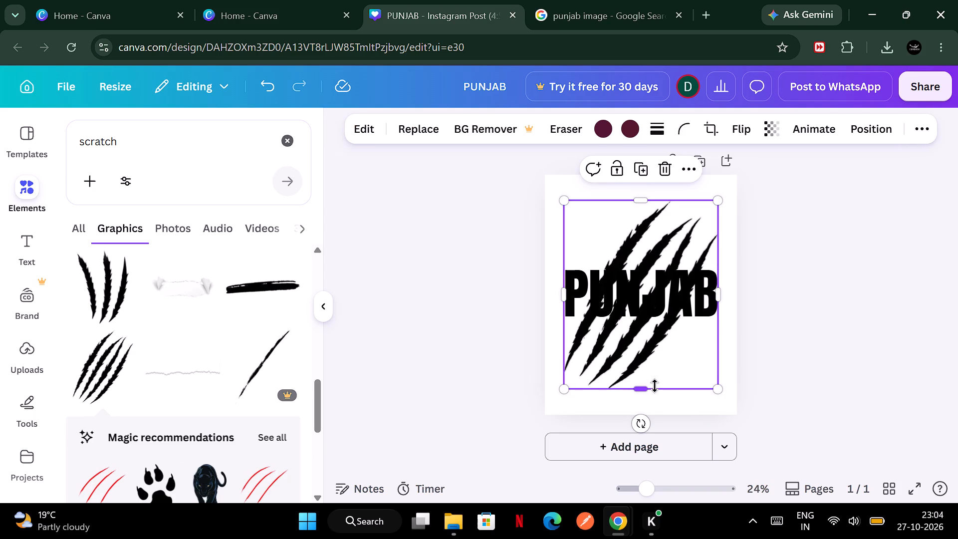
Shrink the claw-scratch graphic to less than half the page width and place it over the first letters of PUNJAB, extending above the text.
left_click_drag(716, 386, 600, 230)
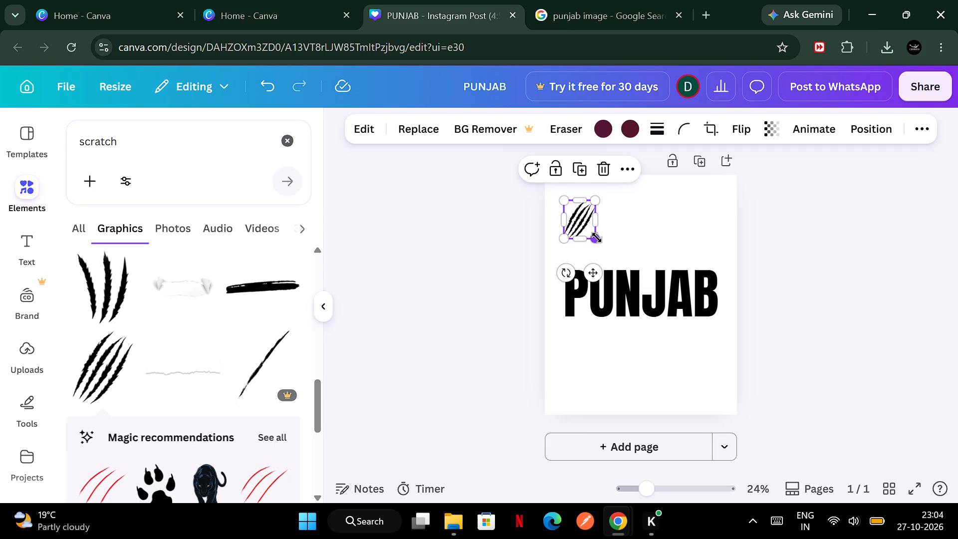
left_click_drag(597, 238, 616, 257)
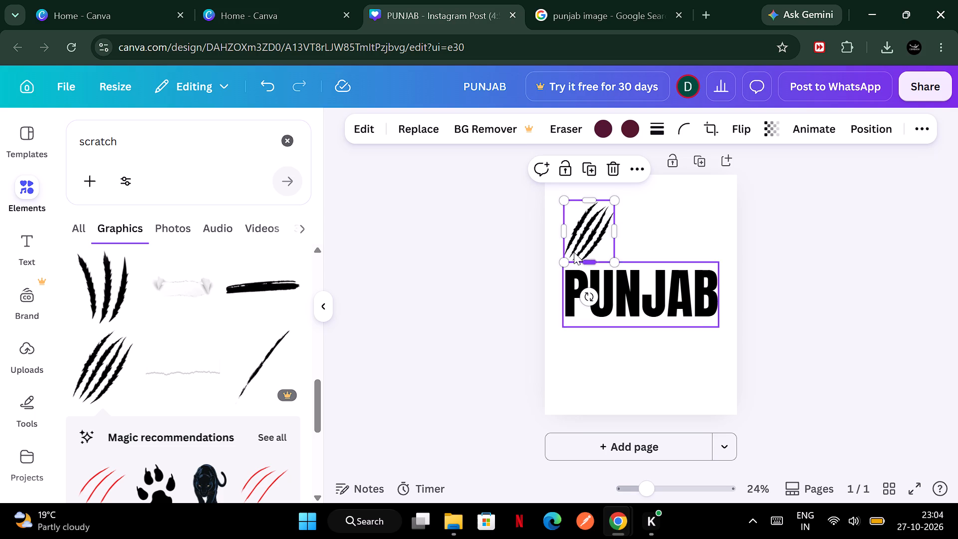
left_click_drag(588, 225, 582, 246)
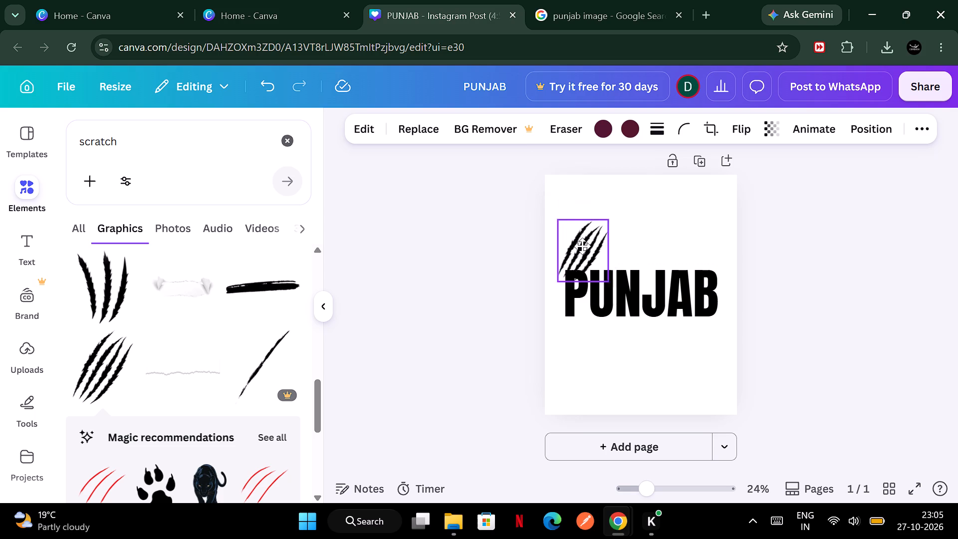
left_click_drag(582, 246, 575, 279)
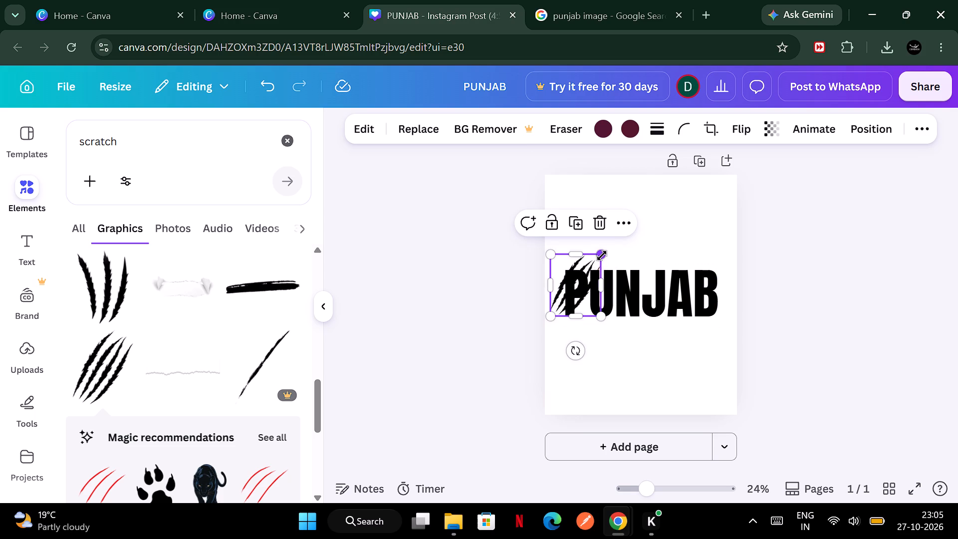
left_click_drag(602, 256, 622, 229)
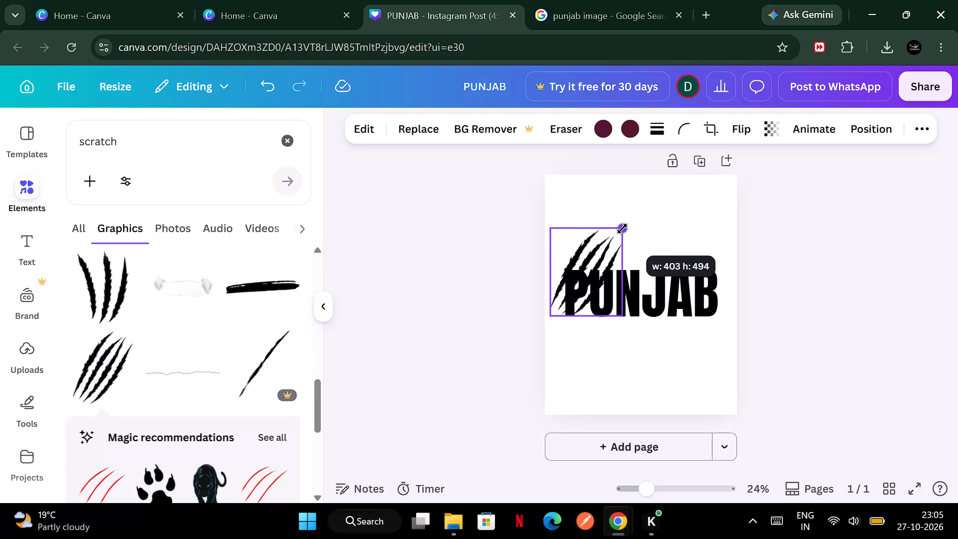
left_click_drag(622, 229, 633, 222)
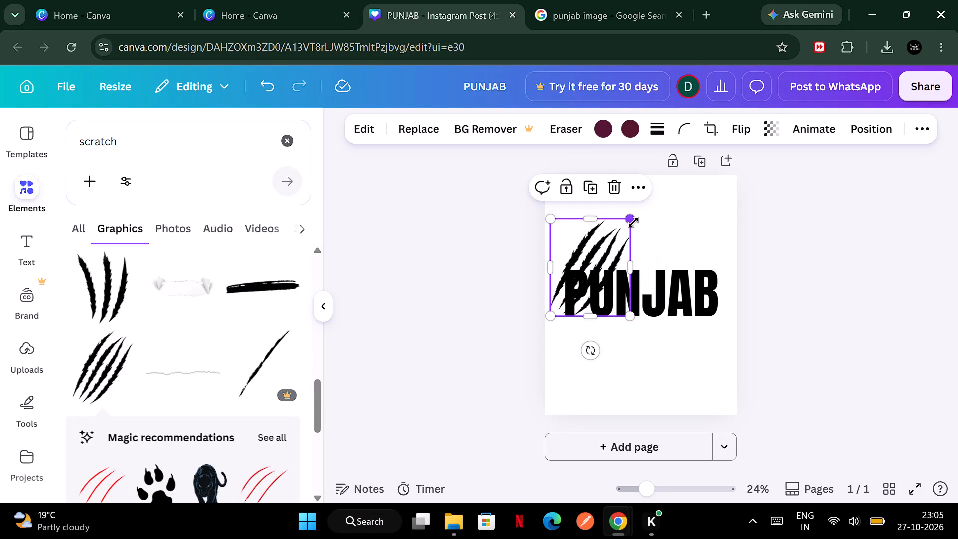
left_click(633, 222)
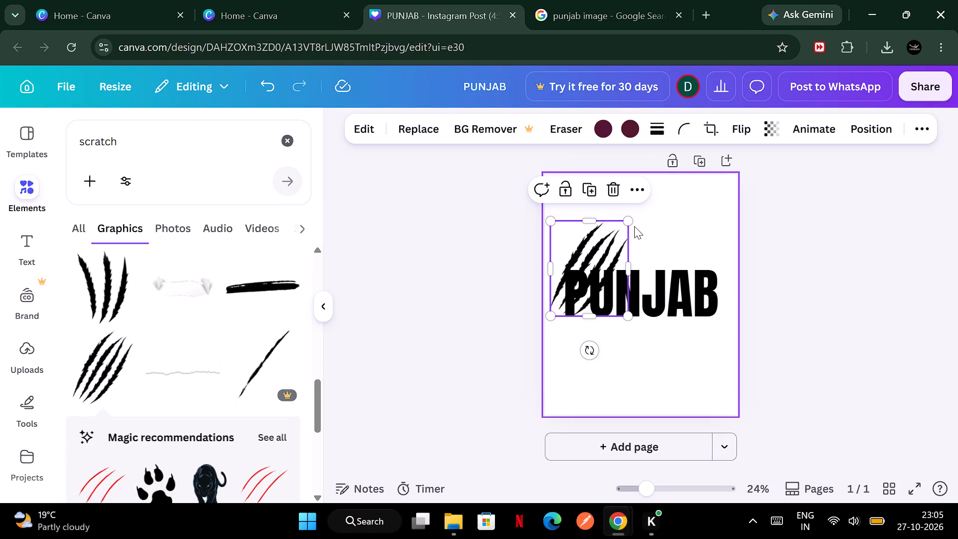
Open the context options of the claw-scratch graphic.
right_click(606, 249)
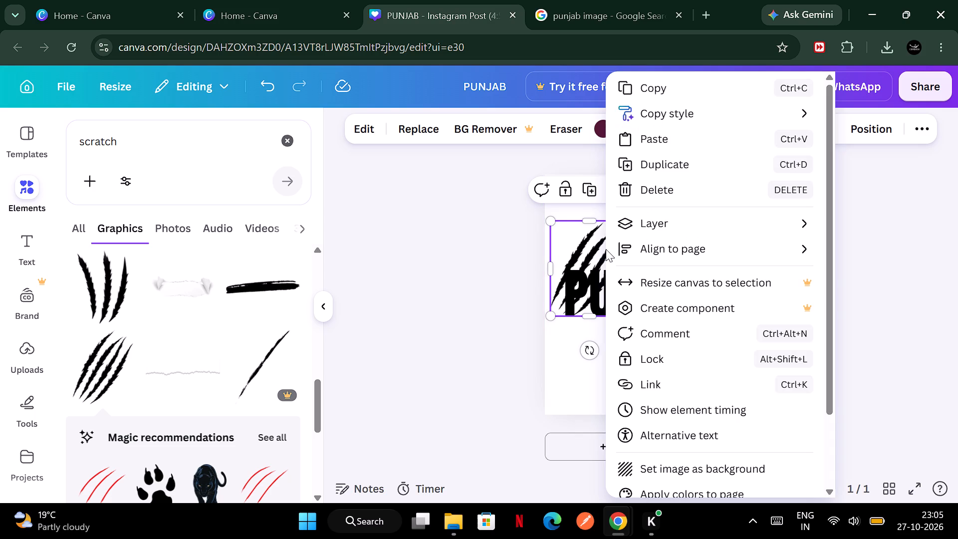
Bring the claw-scratch graphic forward, in front of the PUNJAB text, and deselect it.
left_click(734, 227)
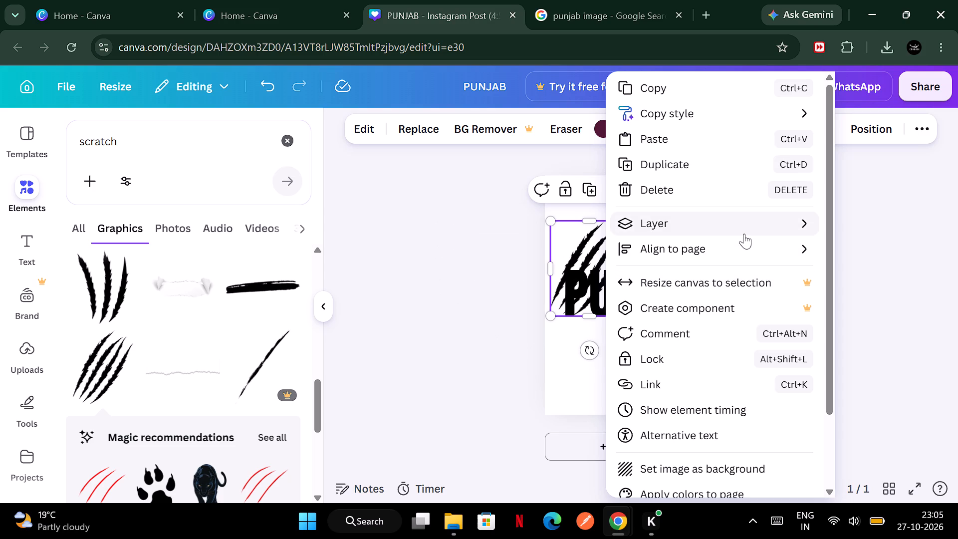
left_click(744, 234)
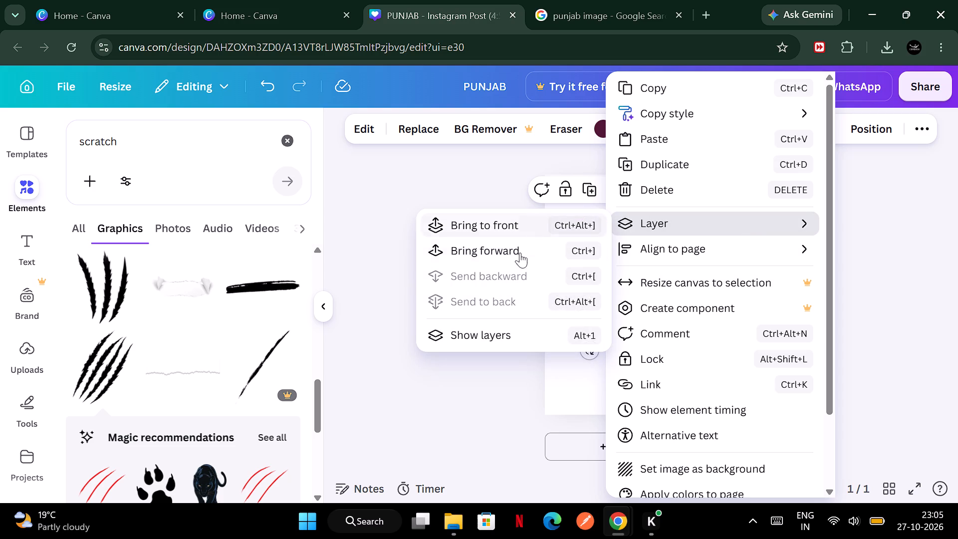
left_click(535, 257)
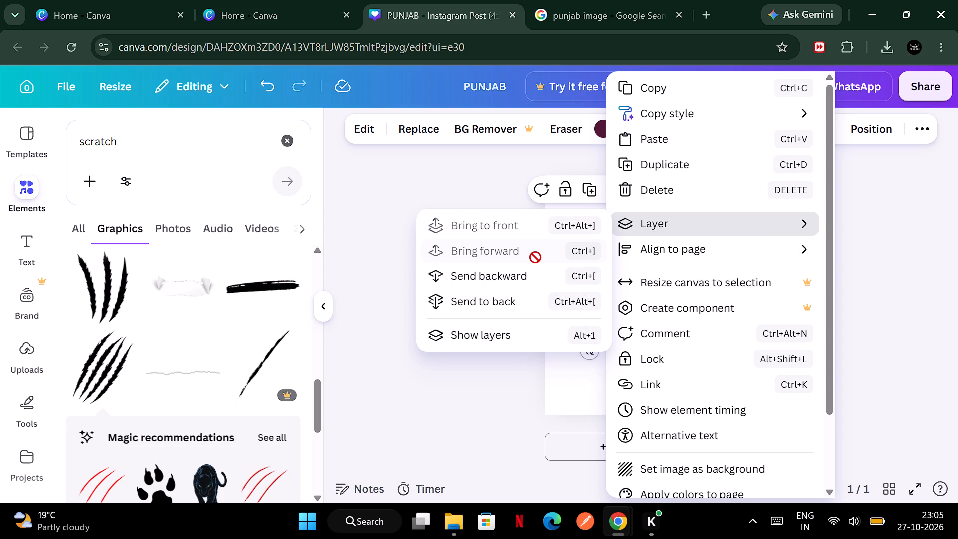
left_click(884, 253)
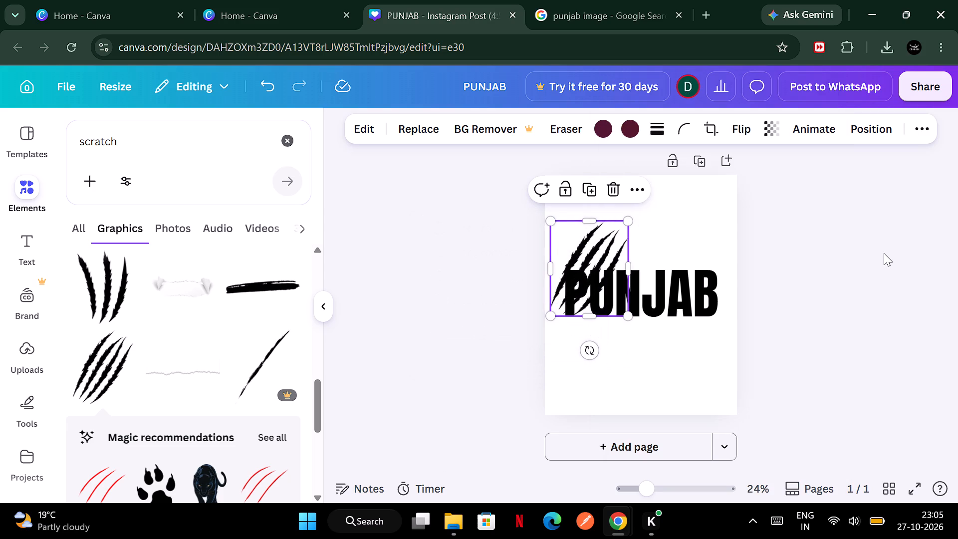
left_click(884, 253)
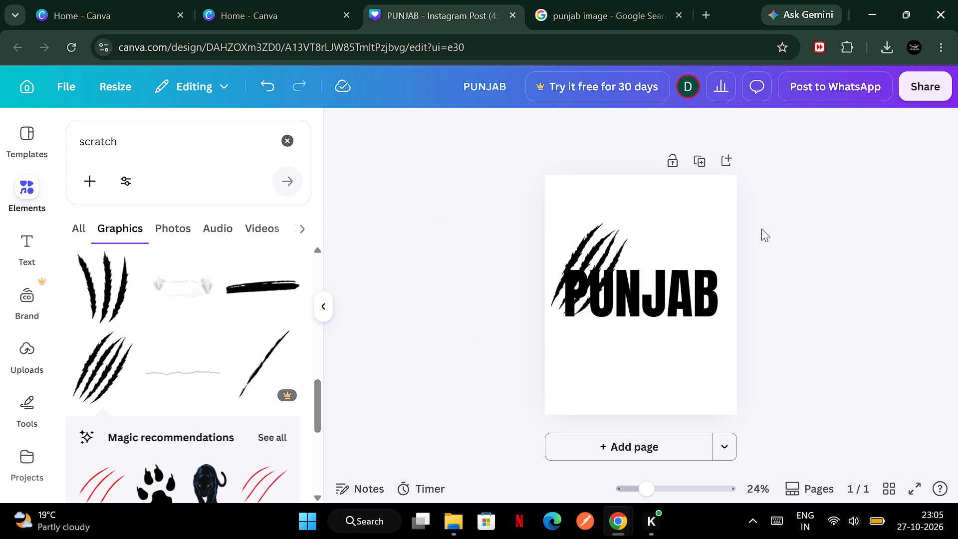
Set both editable colours of the claw-scratch graphic to white (#FFFFFF).
left_click(598, 265)
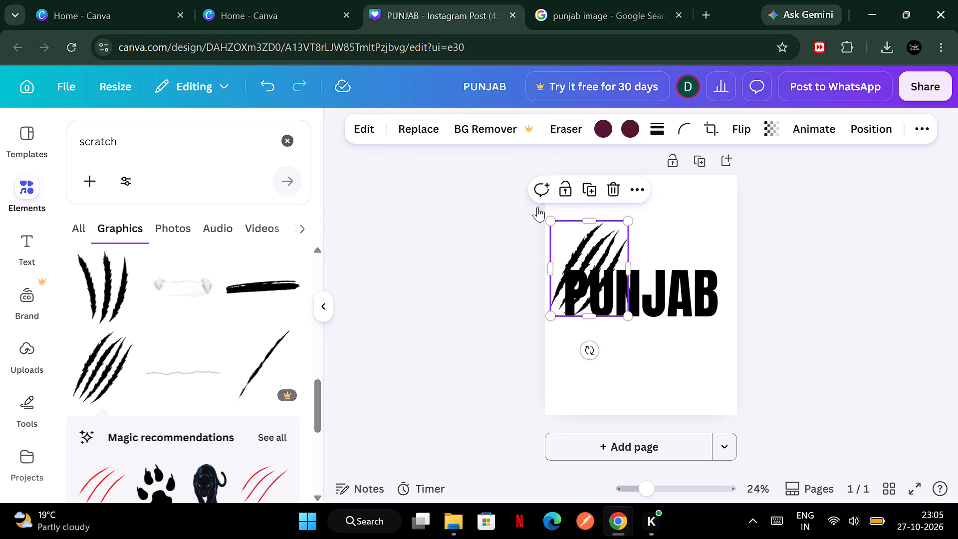
left_click(569, 256)
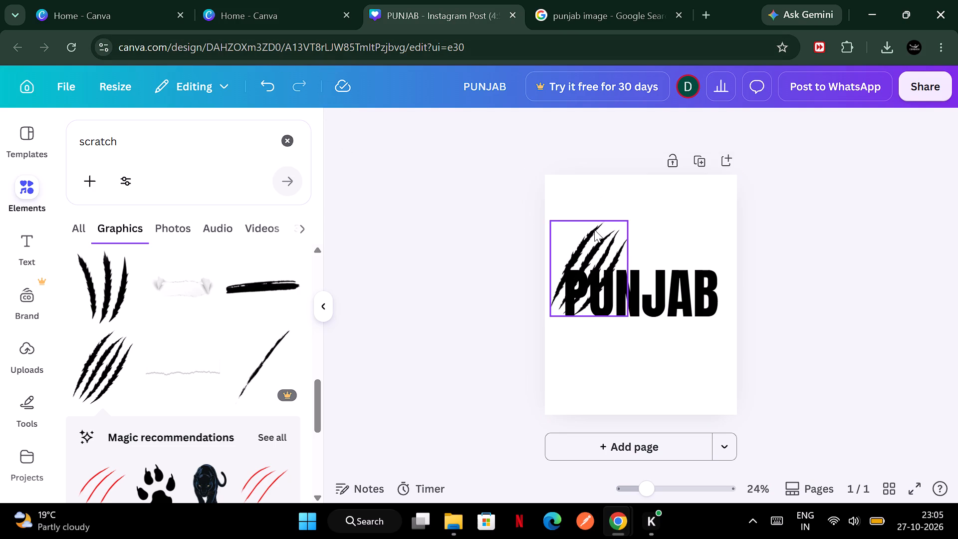
left_click(594, 230)
left_click(599, 132)
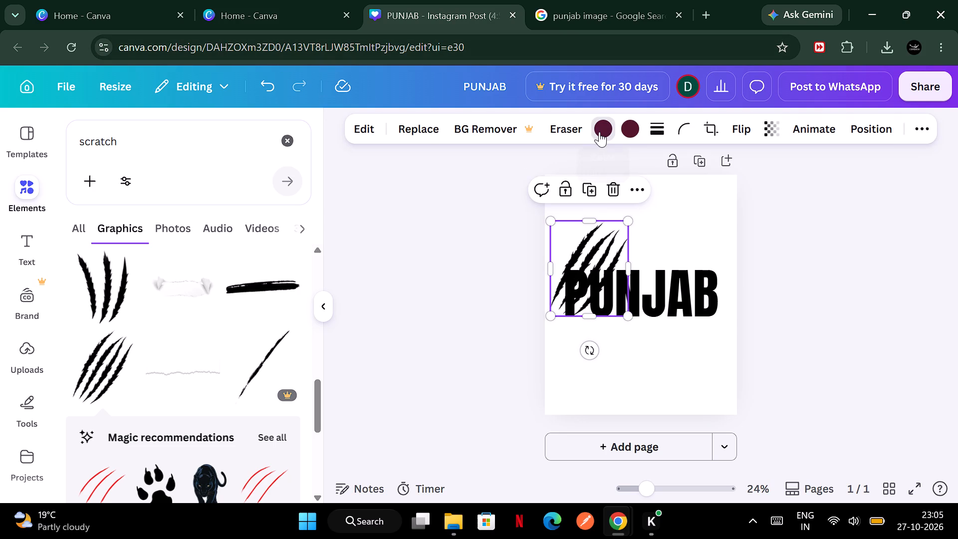
left_click(155, 236)
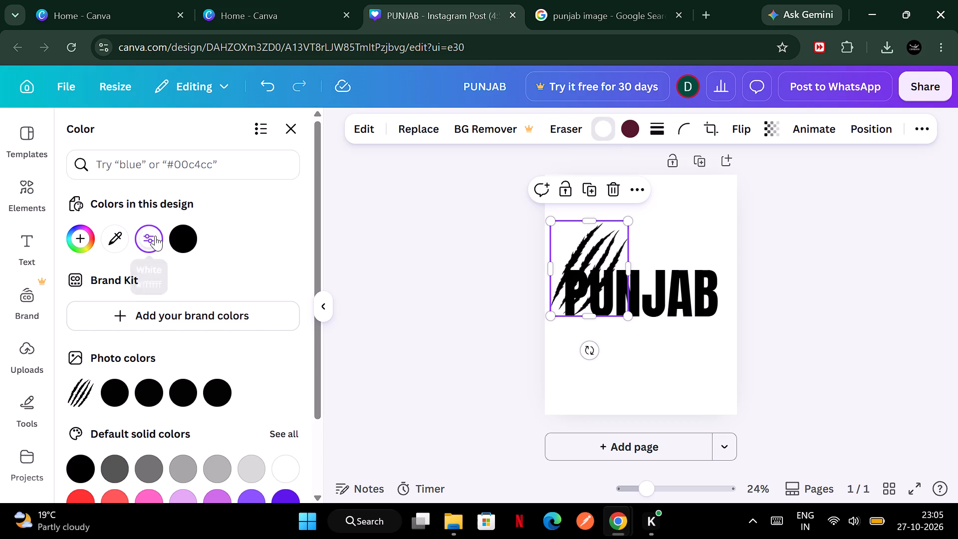
left_click(631, 127)
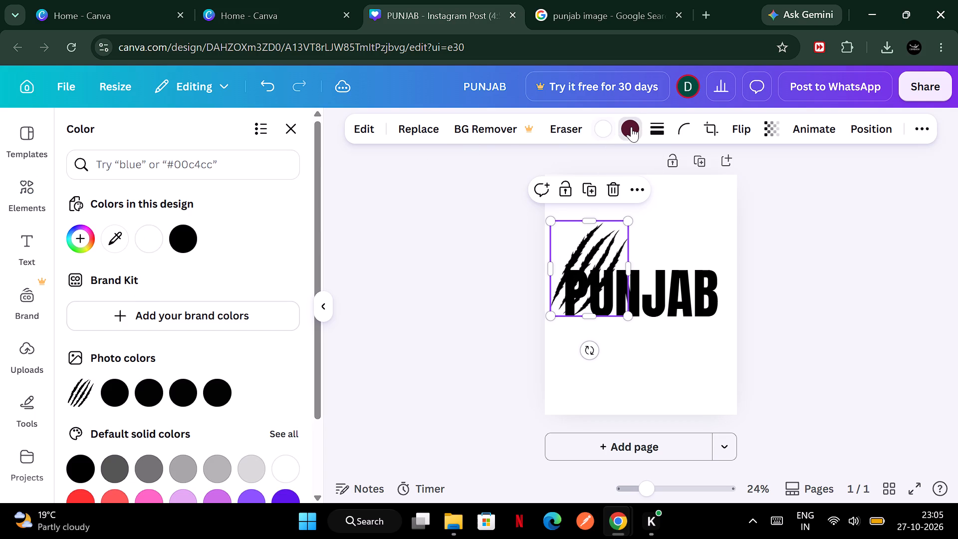
left_click(140, 238)
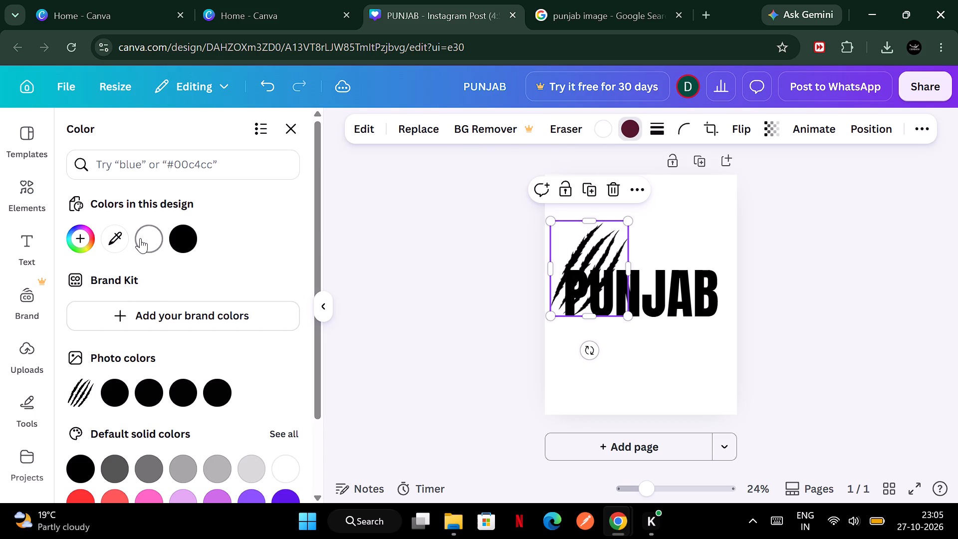
left_click(140, 238)
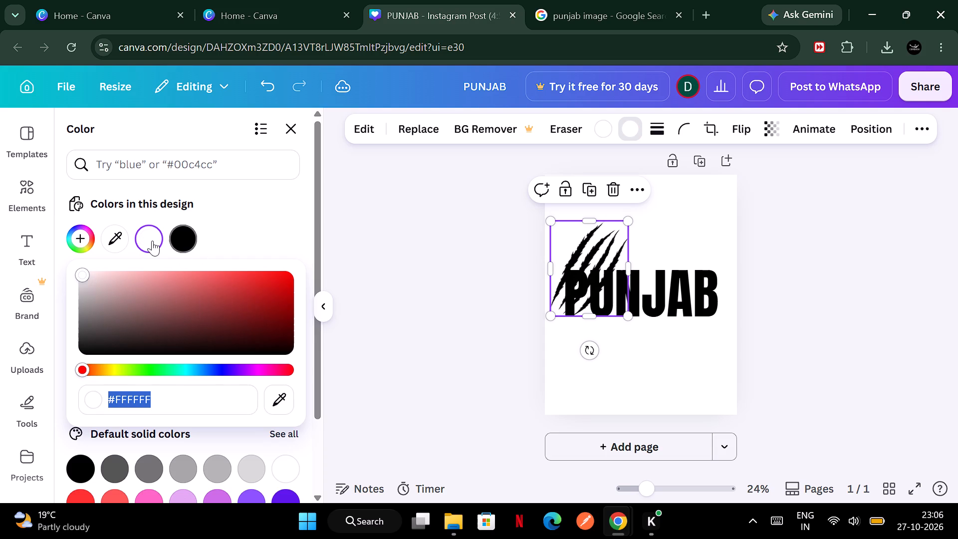
left_click(149, 240)
left_click(494, 290)
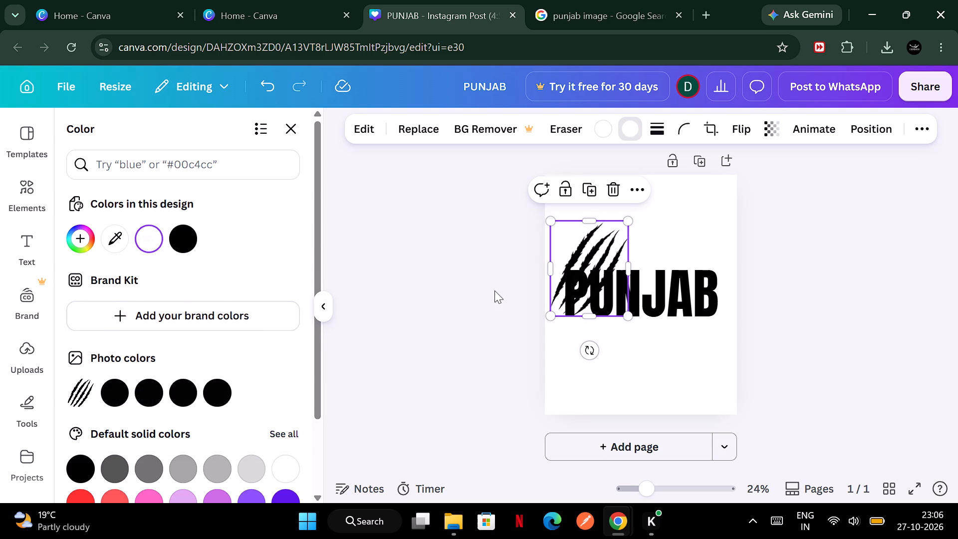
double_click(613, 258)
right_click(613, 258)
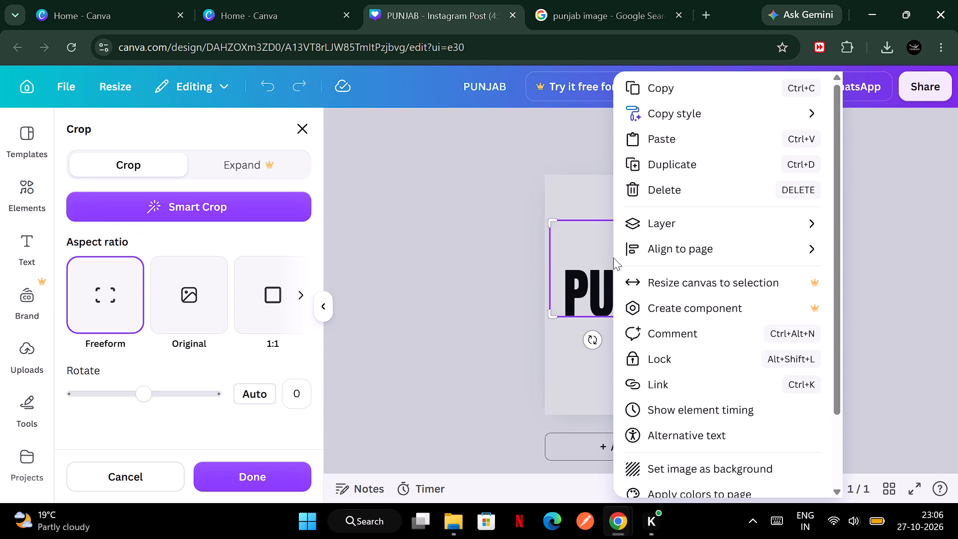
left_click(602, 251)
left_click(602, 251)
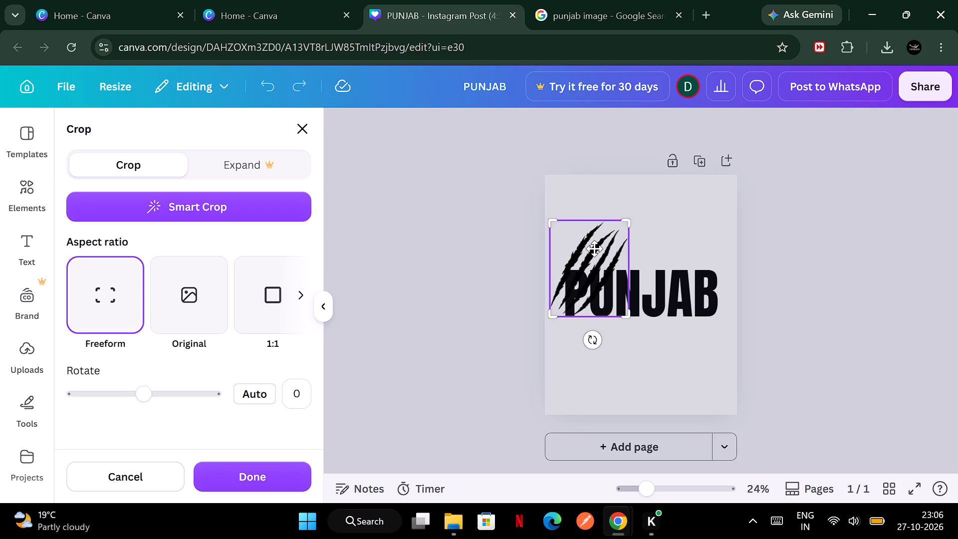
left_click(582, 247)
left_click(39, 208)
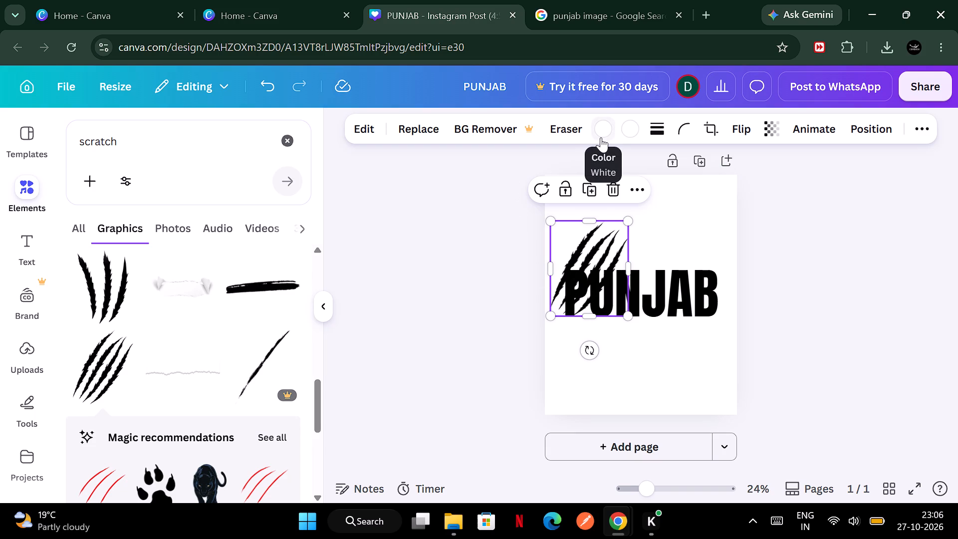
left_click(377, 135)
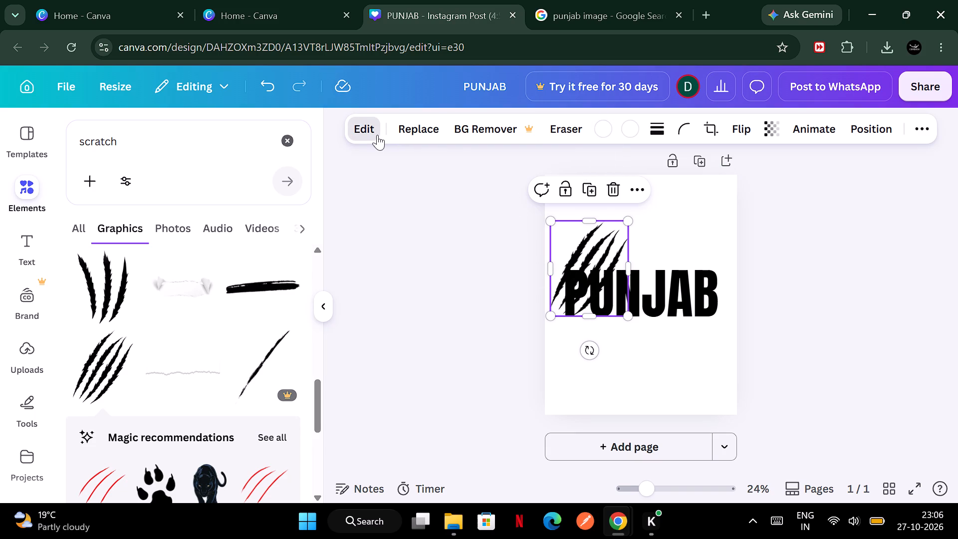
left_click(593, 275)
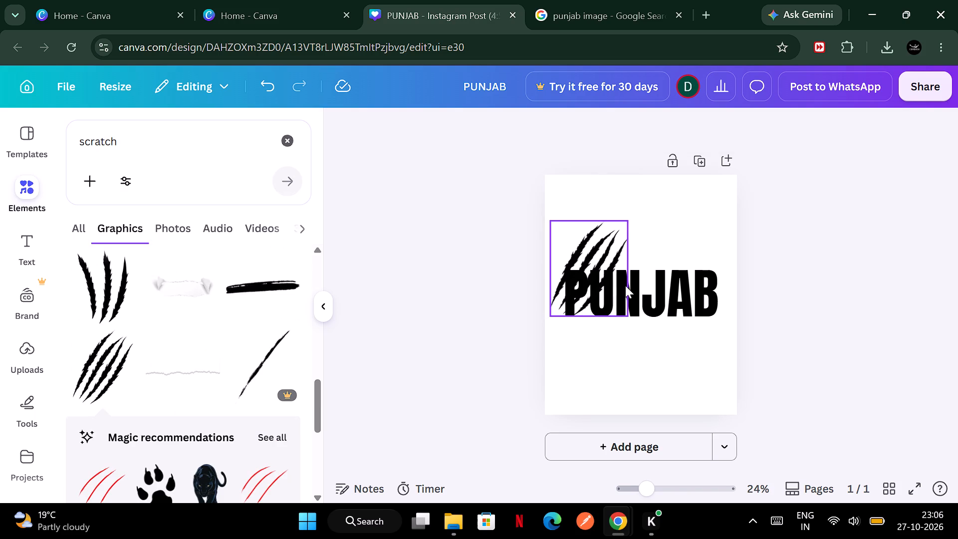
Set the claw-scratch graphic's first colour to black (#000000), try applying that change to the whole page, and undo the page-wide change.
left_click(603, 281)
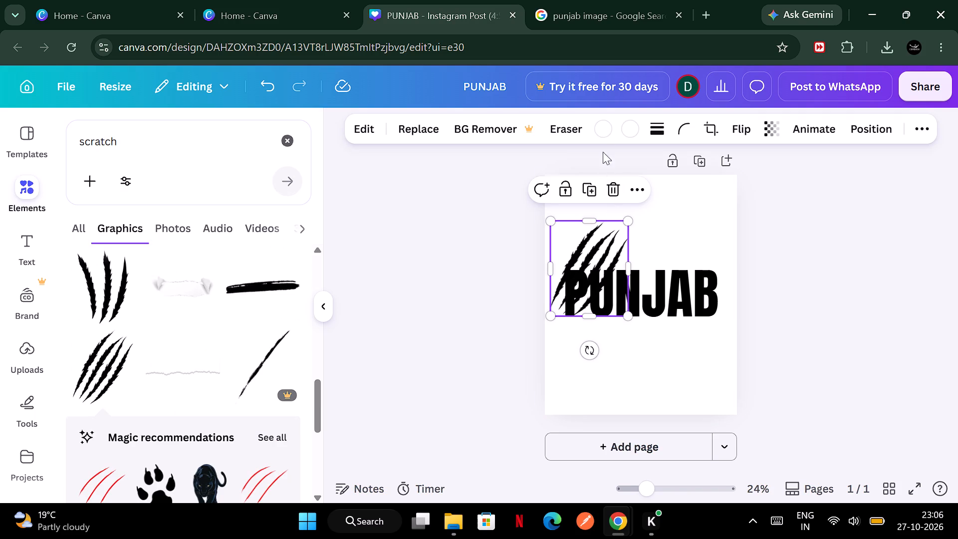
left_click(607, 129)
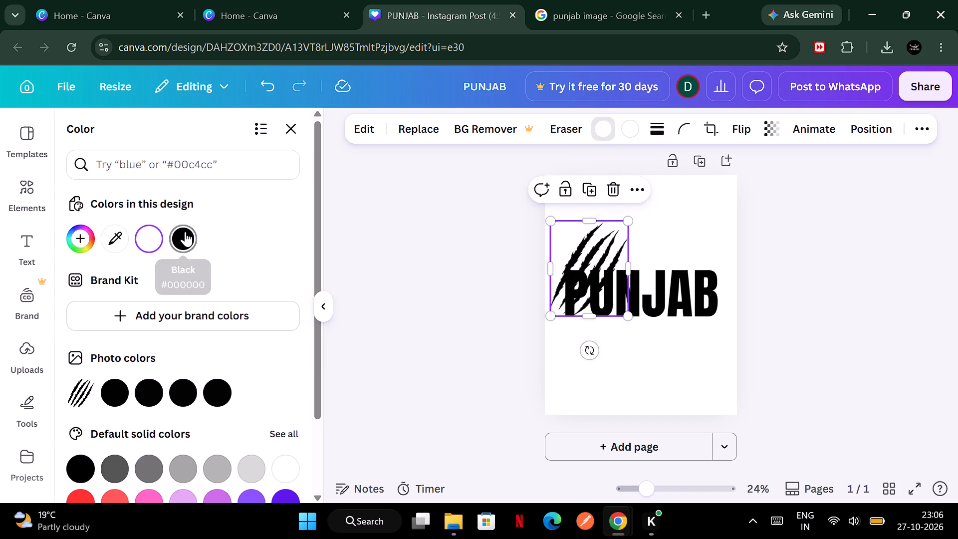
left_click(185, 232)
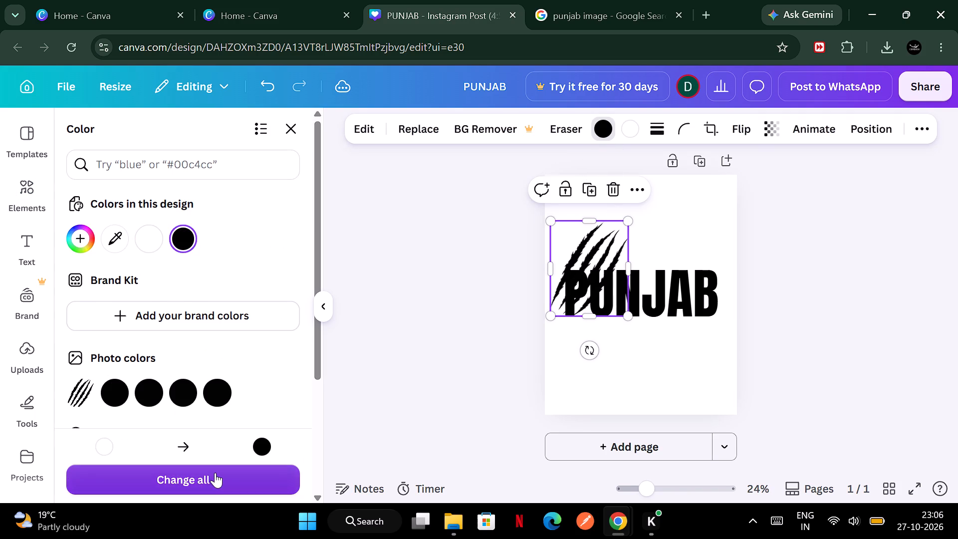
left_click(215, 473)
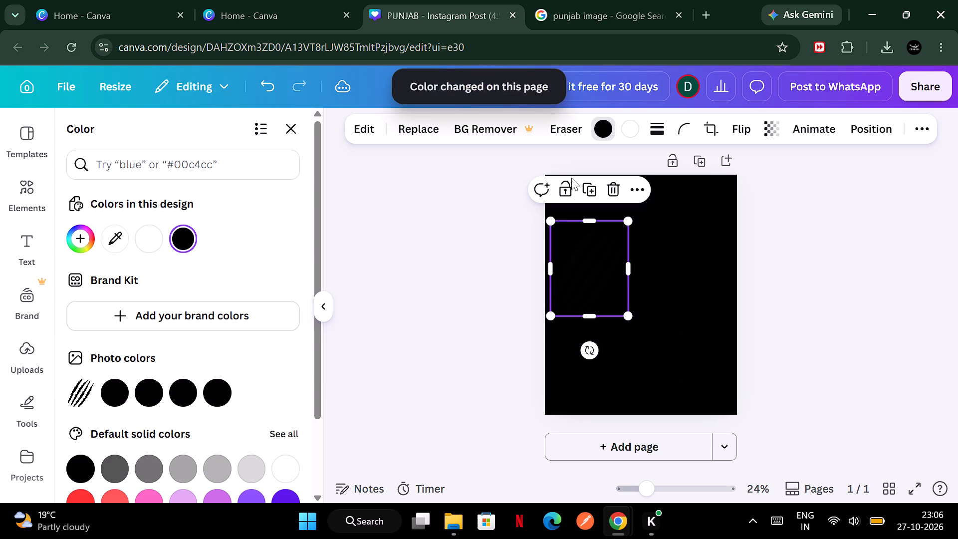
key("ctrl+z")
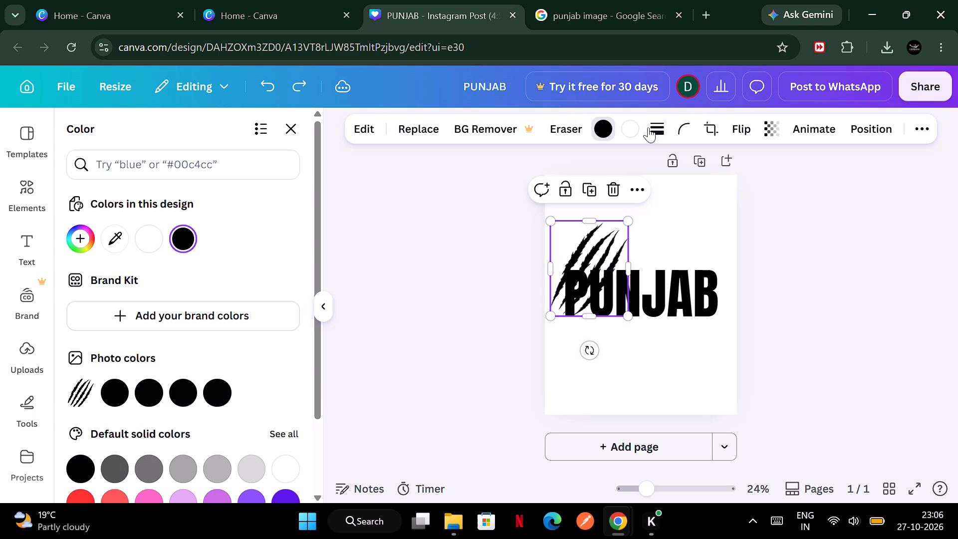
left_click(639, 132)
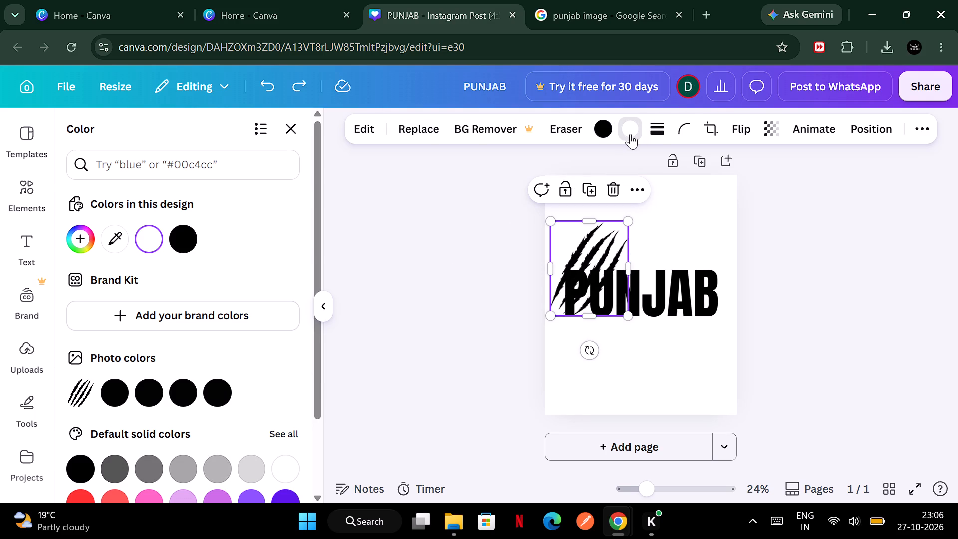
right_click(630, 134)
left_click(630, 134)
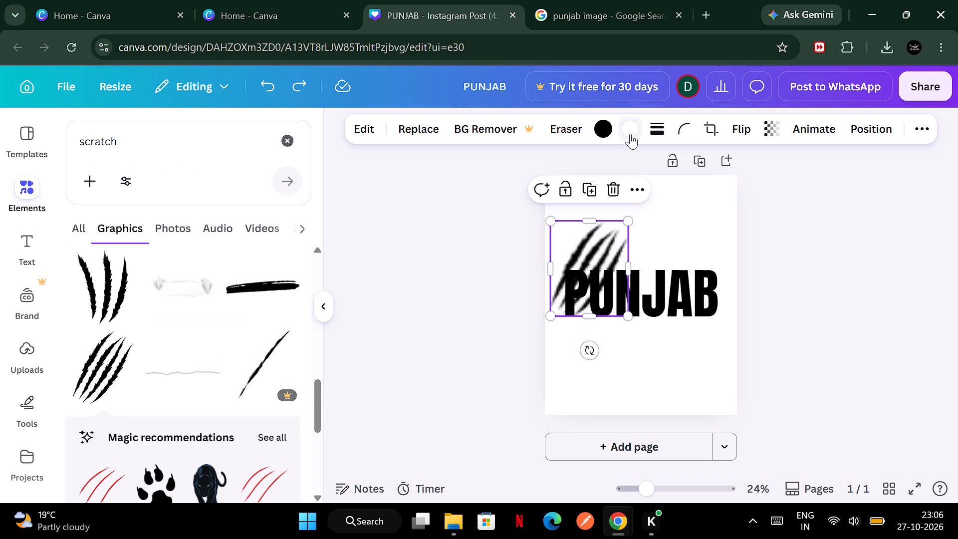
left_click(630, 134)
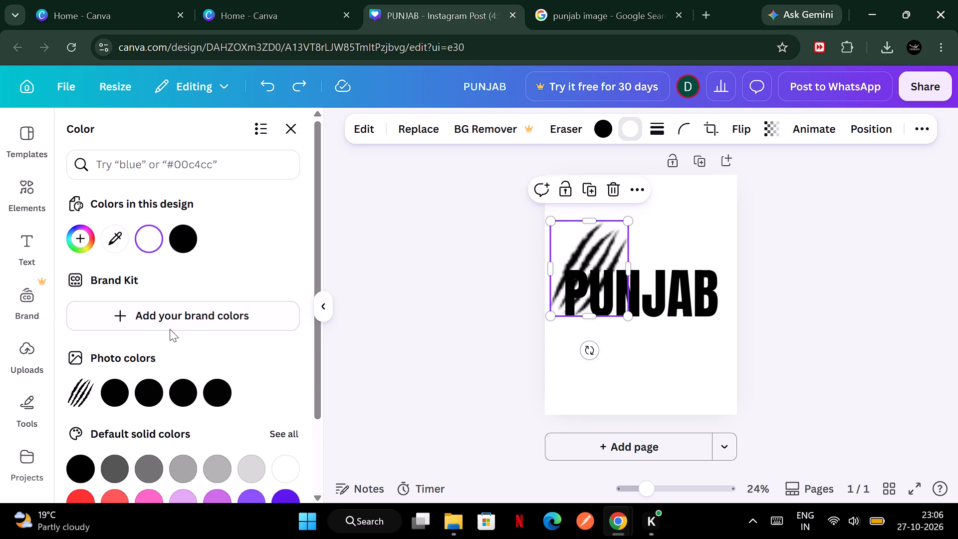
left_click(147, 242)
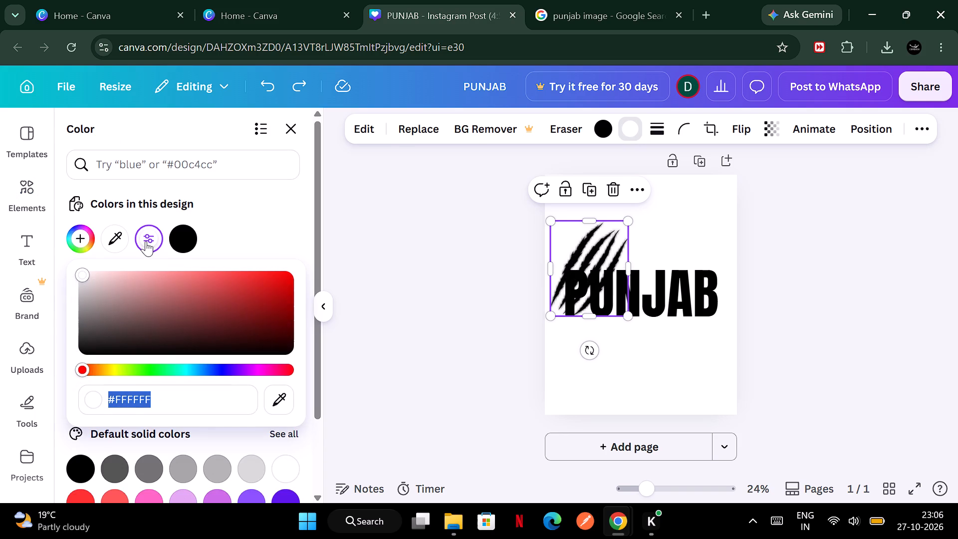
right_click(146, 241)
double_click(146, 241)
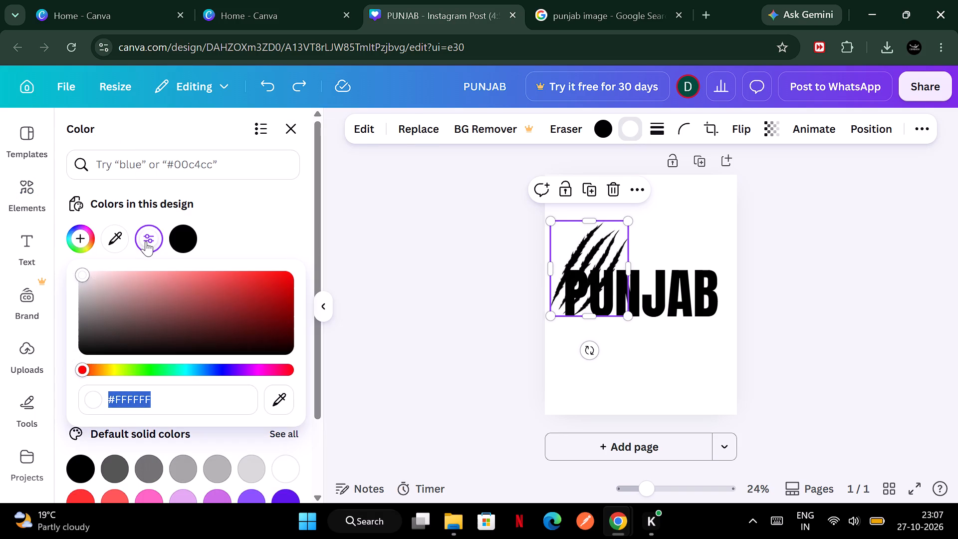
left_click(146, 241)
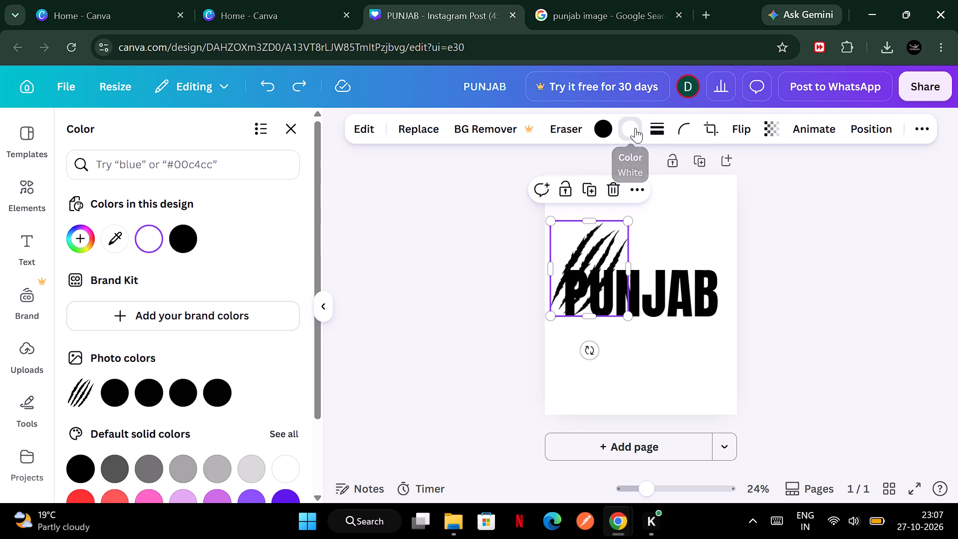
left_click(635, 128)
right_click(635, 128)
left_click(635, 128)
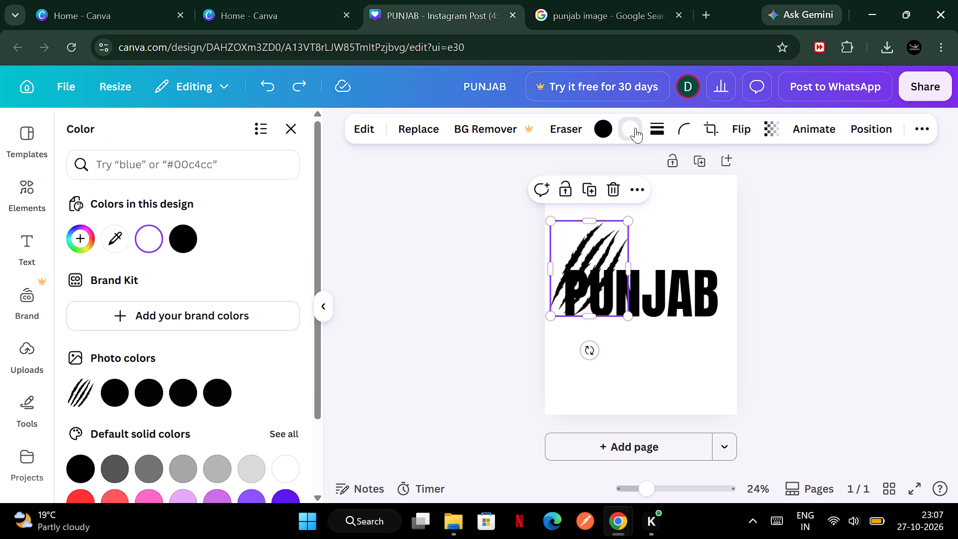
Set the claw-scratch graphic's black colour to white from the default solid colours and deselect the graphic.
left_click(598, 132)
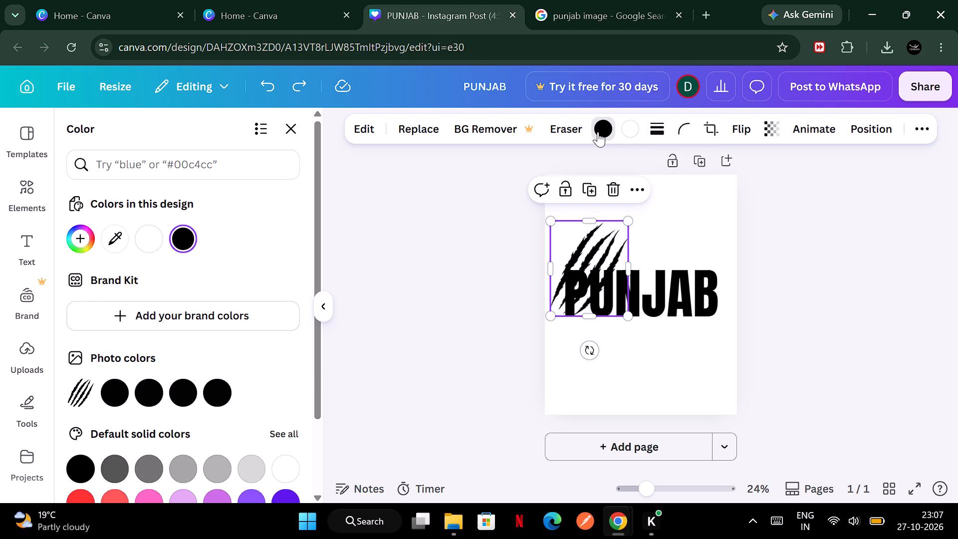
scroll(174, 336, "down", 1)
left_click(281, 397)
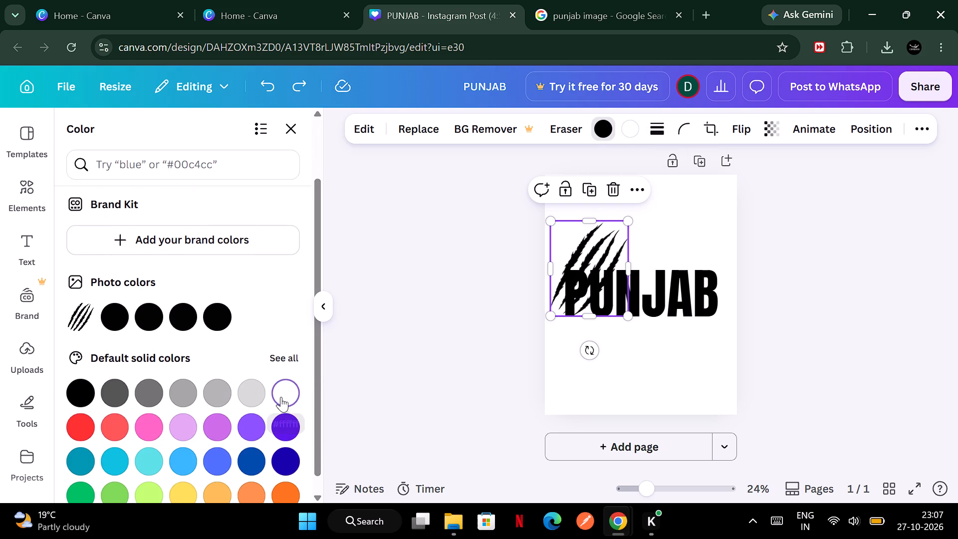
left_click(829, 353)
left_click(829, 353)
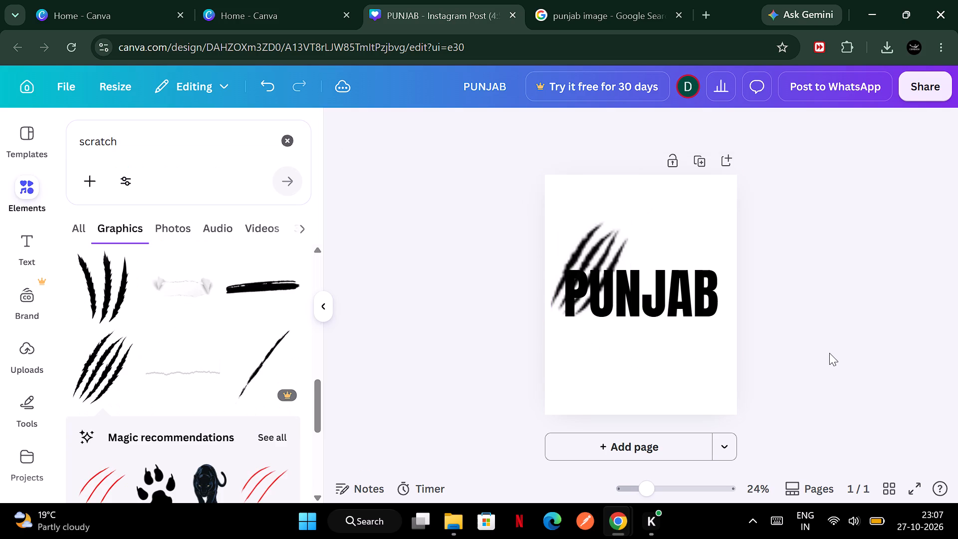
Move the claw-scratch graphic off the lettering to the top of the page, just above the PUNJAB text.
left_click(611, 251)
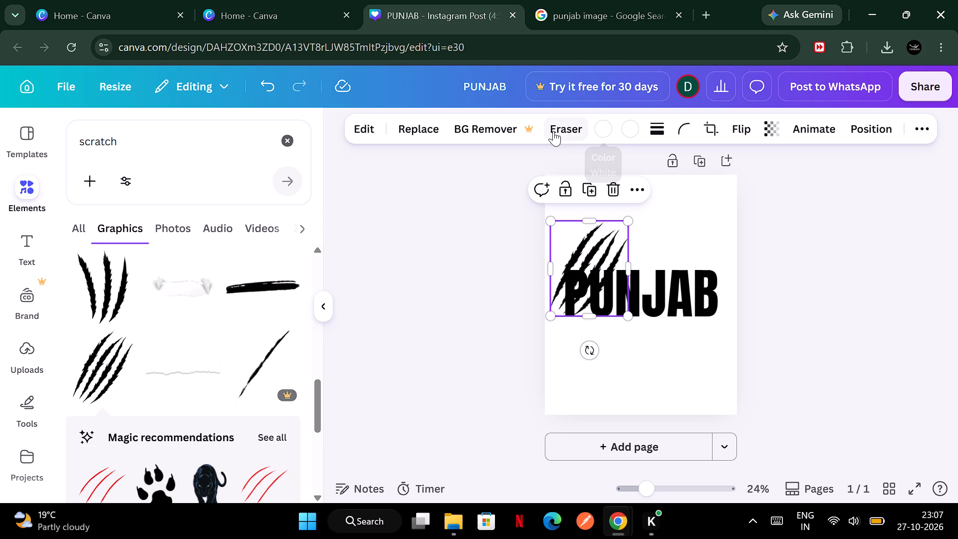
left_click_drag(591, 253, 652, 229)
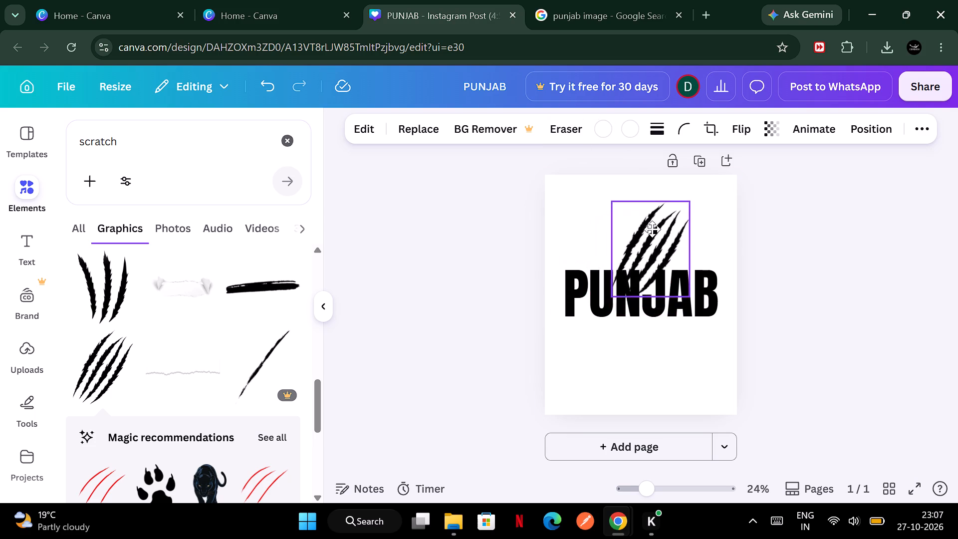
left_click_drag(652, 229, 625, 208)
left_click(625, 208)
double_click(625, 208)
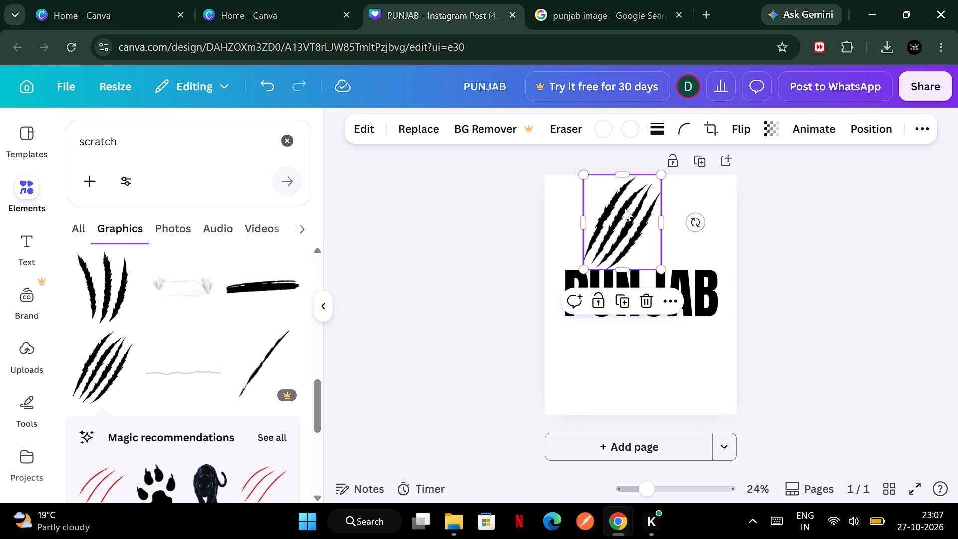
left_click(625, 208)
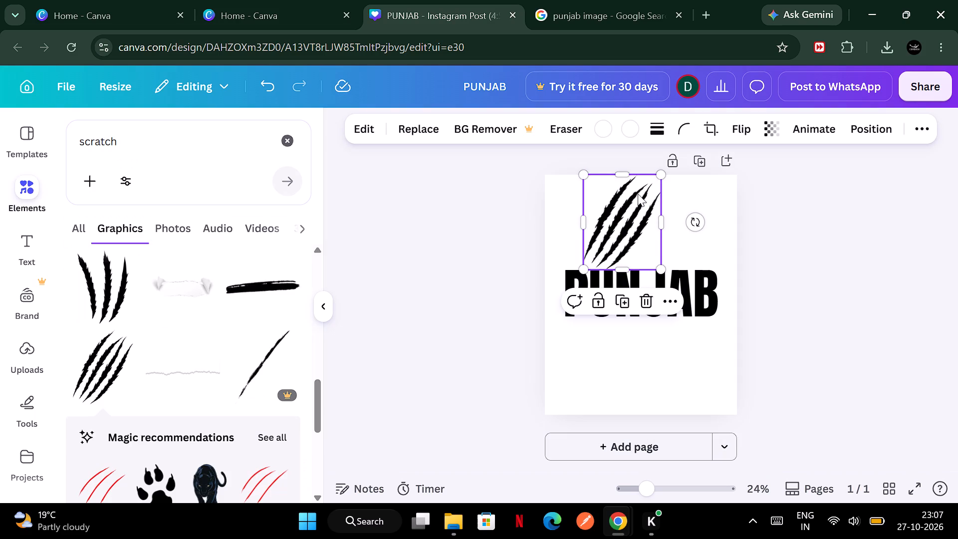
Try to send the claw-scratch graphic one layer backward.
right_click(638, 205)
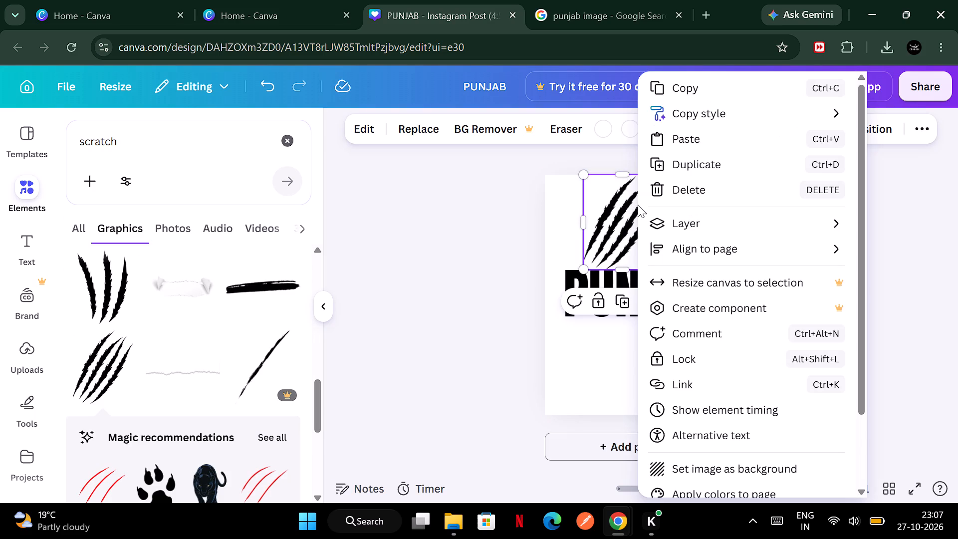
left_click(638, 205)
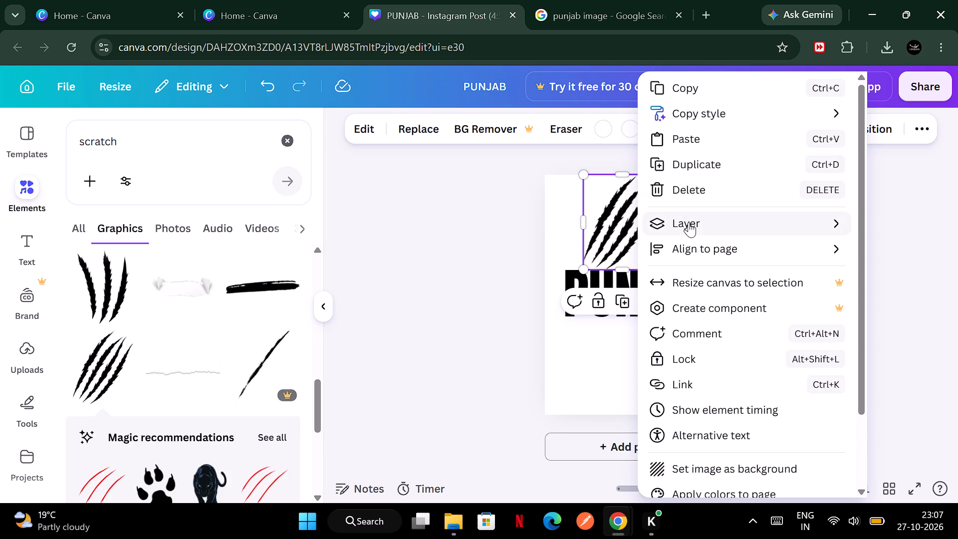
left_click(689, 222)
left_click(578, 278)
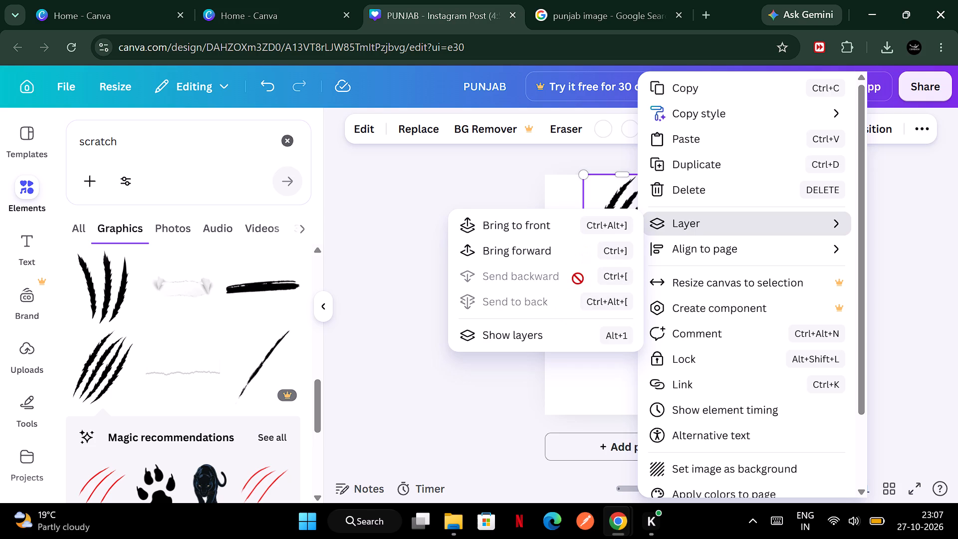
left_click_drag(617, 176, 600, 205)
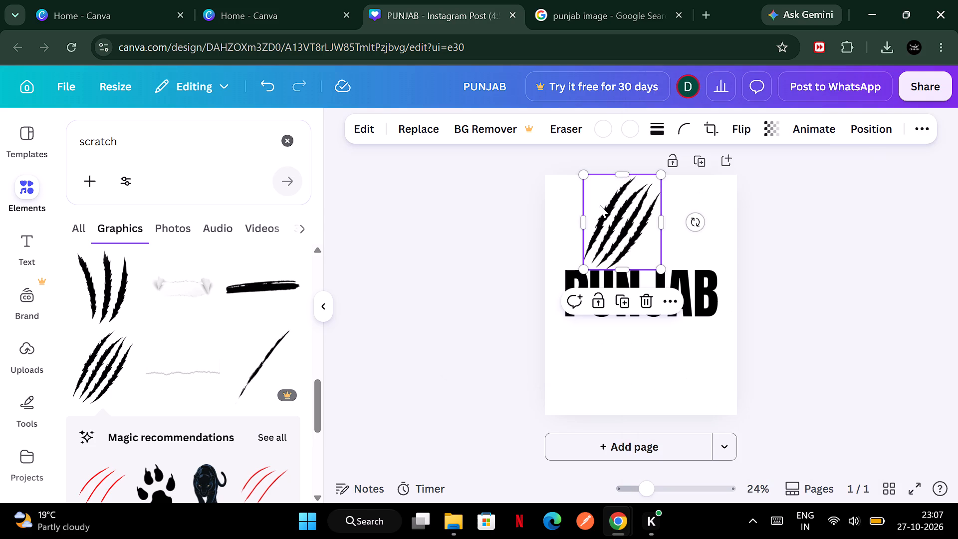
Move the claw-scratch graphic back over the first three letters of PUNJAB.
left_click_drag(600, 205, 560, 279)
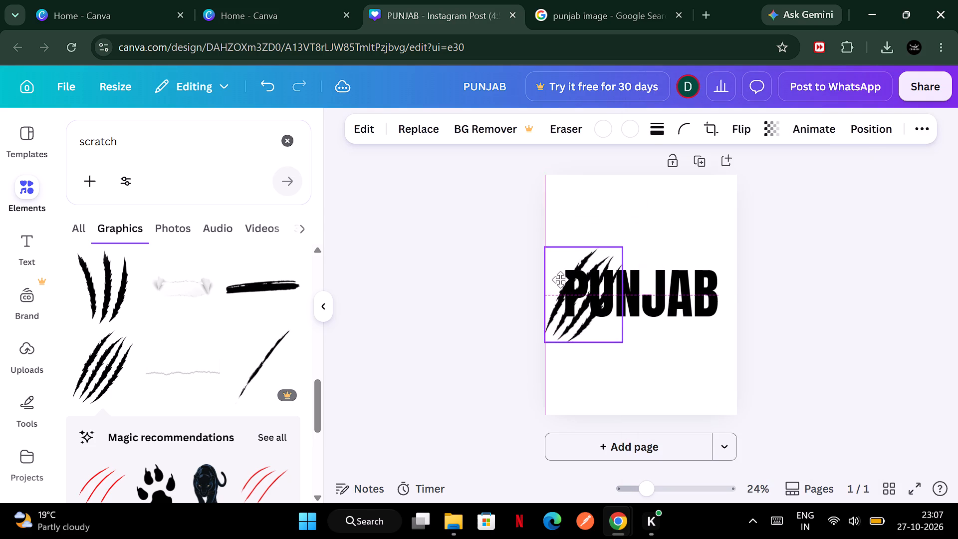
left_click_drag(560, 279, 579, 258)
Delete the diagonal claw-scratch graphic from the page, leaving only the PUNJAB text.
left_click(600, 138)
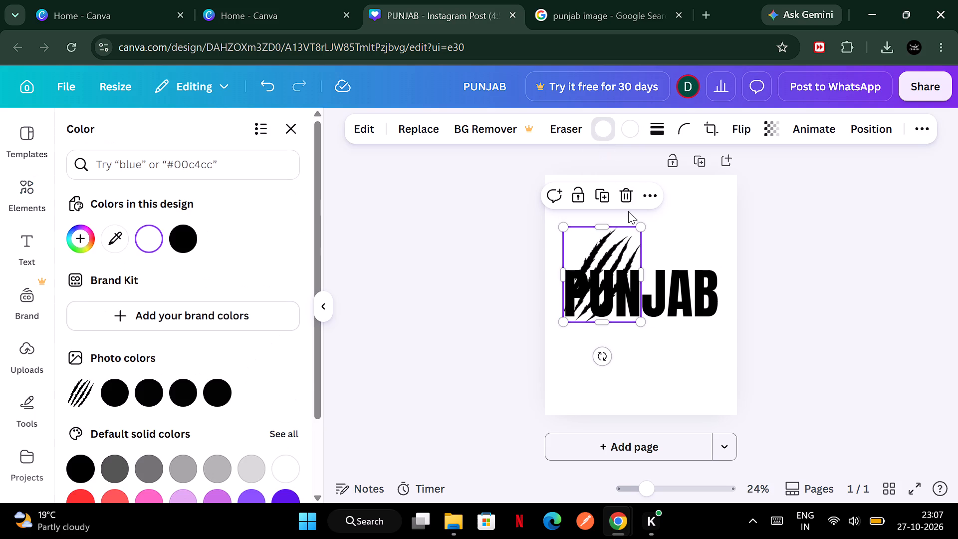
left_click(631, 243)
key("Delete")
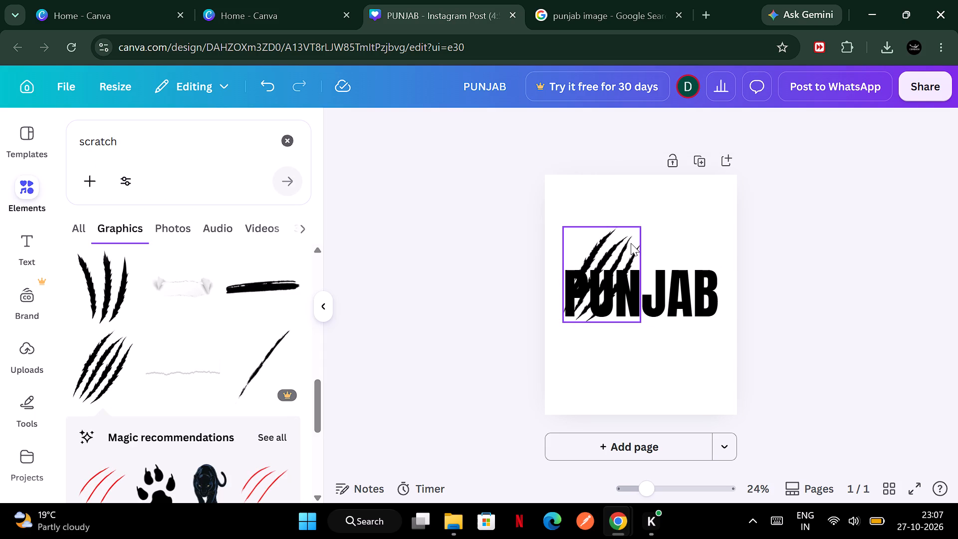
left_click(638, 228)
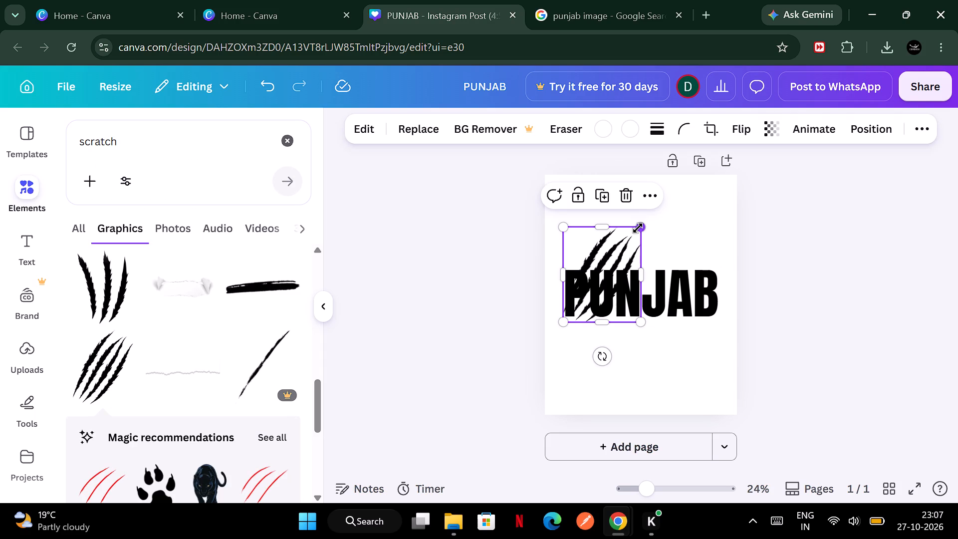
key("Delete")
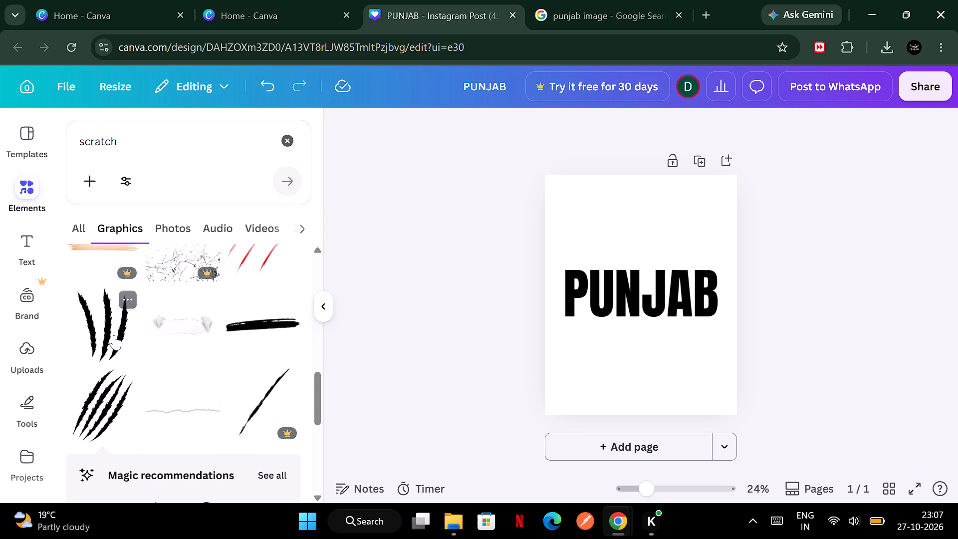
Add the black, nearly vertical three-stroke claw-scratch graphic from the scratch graphics results to the page.
left_click(114, 335)
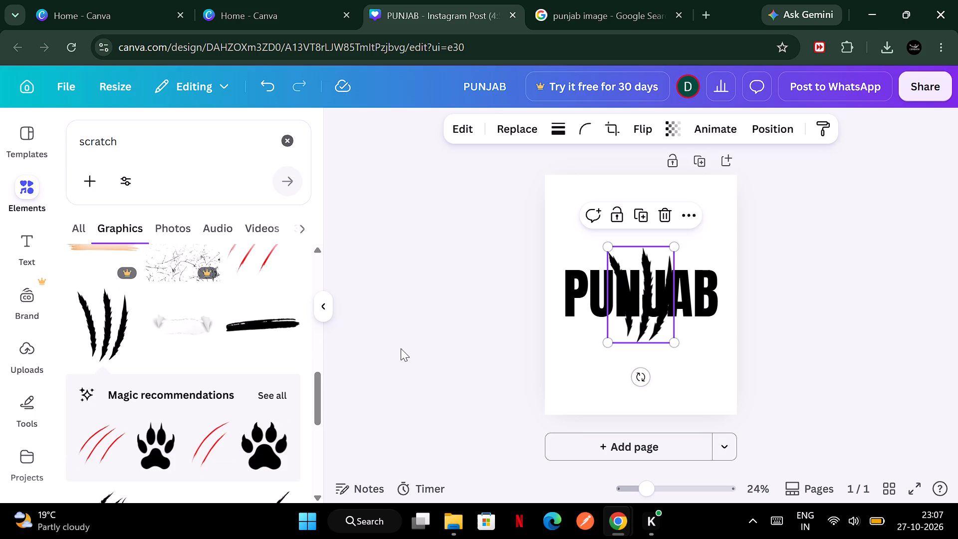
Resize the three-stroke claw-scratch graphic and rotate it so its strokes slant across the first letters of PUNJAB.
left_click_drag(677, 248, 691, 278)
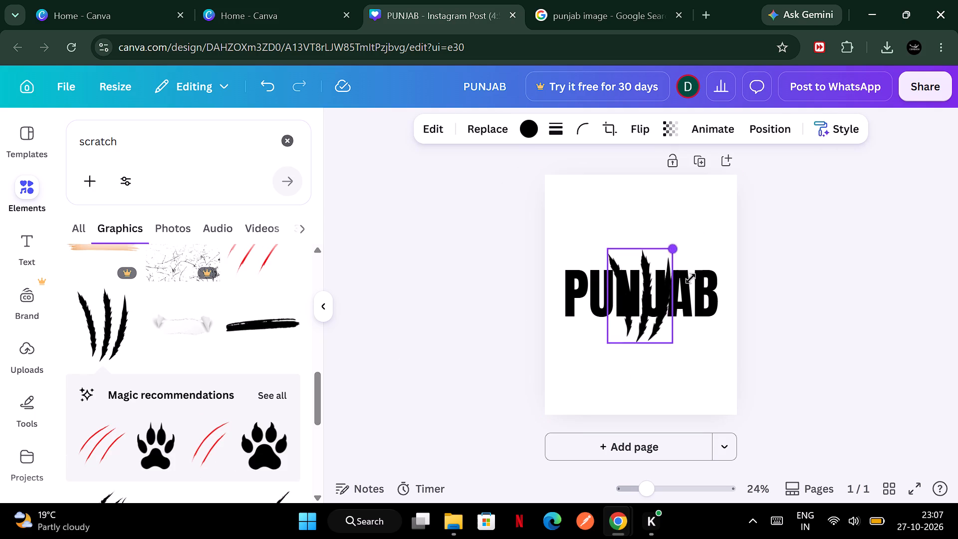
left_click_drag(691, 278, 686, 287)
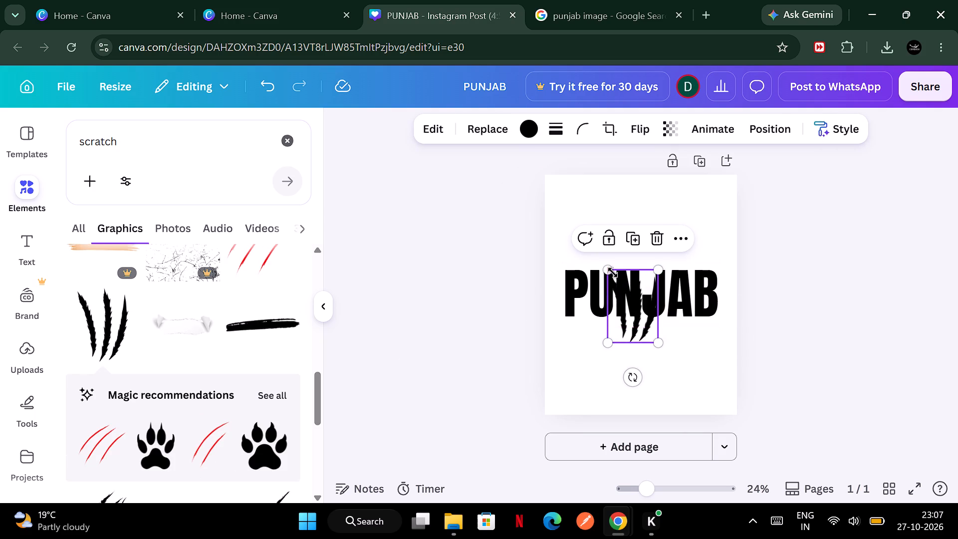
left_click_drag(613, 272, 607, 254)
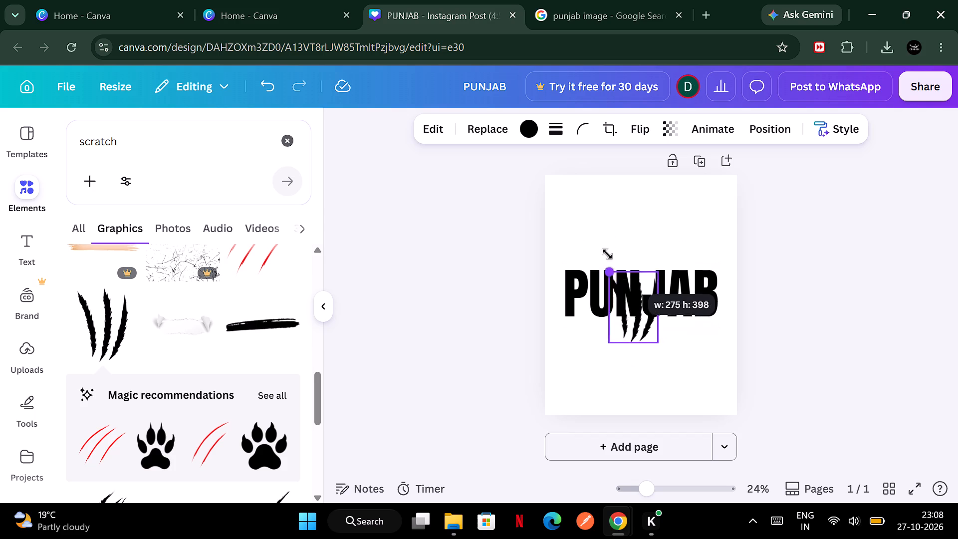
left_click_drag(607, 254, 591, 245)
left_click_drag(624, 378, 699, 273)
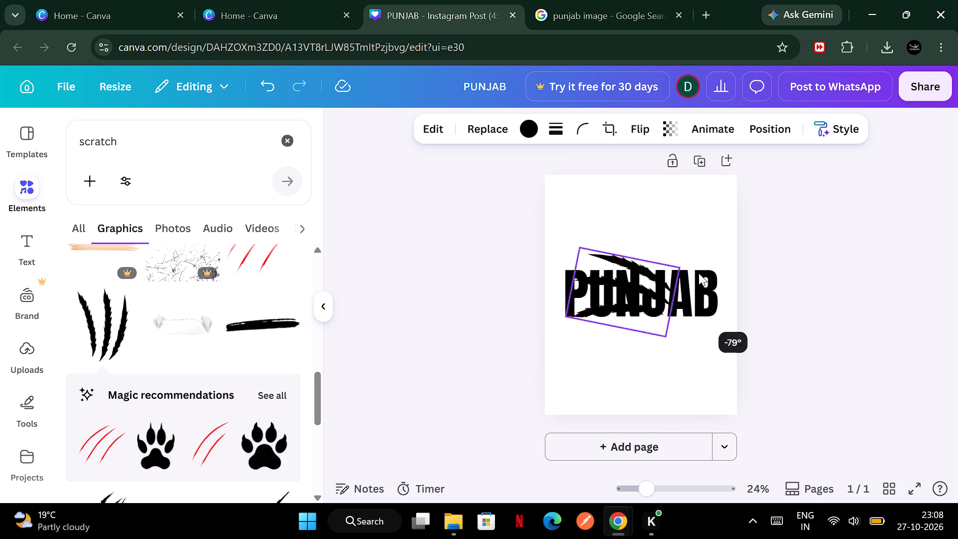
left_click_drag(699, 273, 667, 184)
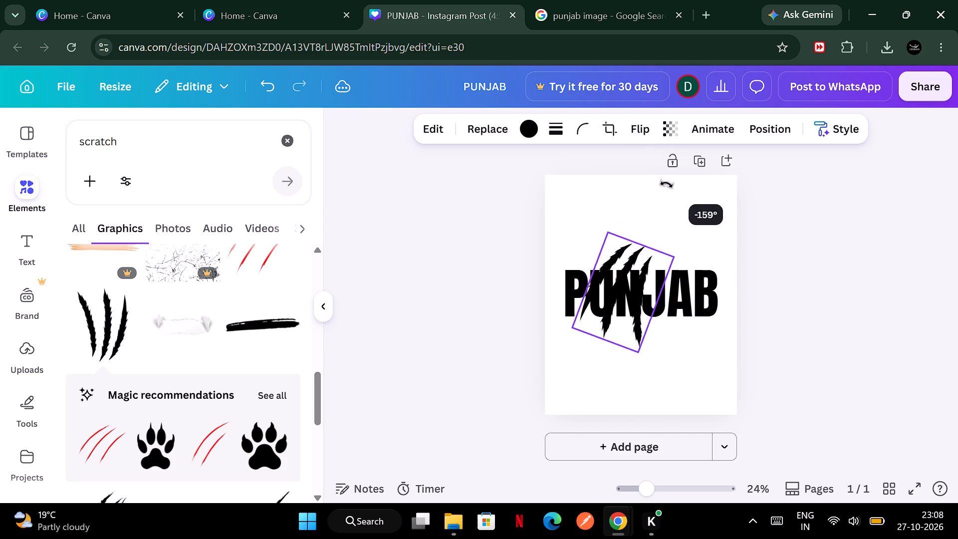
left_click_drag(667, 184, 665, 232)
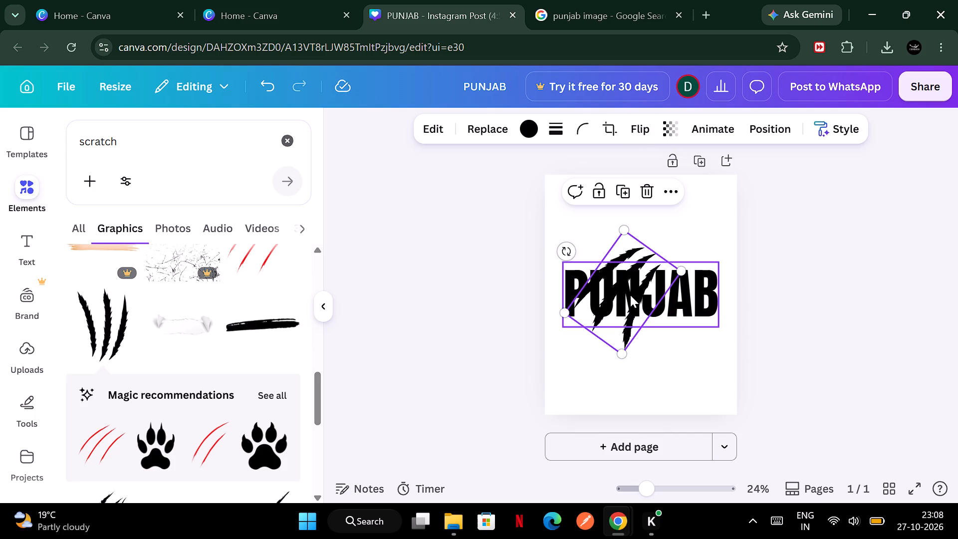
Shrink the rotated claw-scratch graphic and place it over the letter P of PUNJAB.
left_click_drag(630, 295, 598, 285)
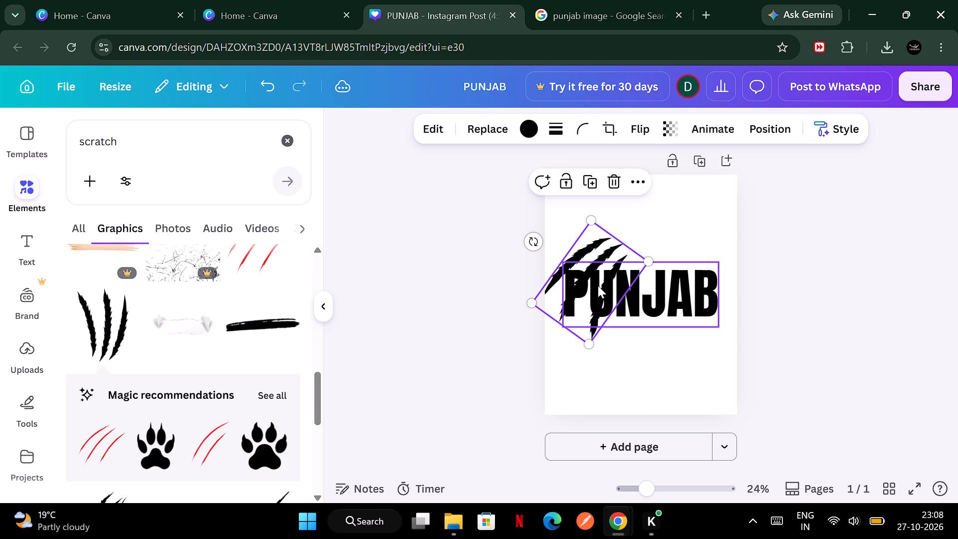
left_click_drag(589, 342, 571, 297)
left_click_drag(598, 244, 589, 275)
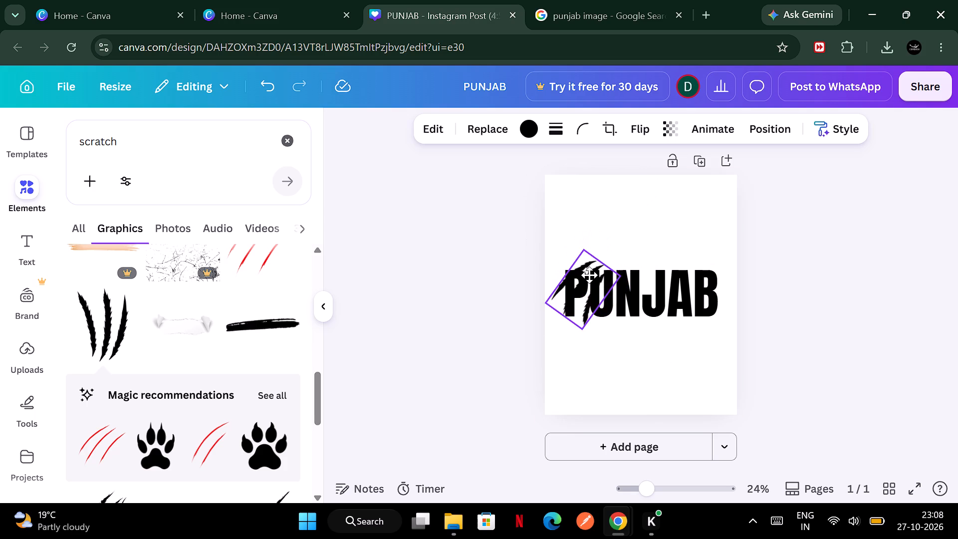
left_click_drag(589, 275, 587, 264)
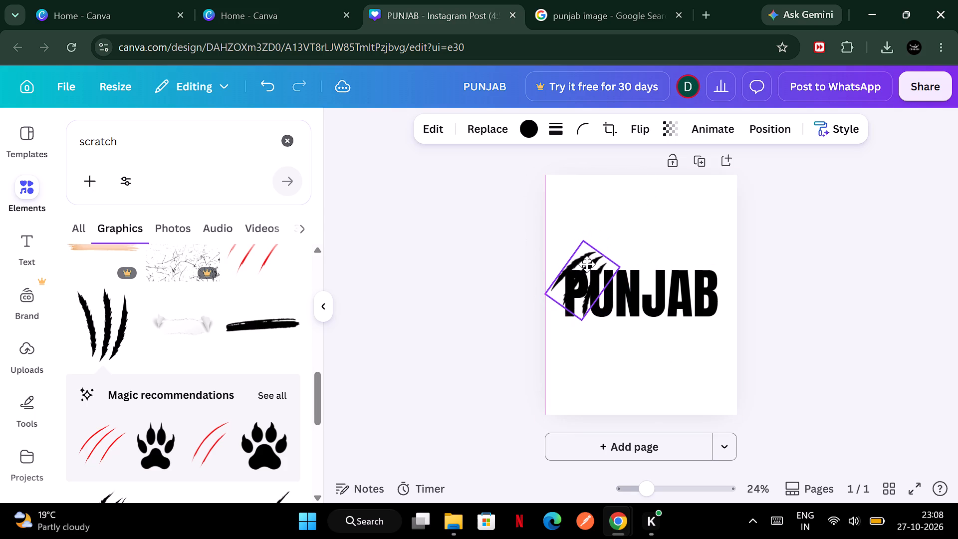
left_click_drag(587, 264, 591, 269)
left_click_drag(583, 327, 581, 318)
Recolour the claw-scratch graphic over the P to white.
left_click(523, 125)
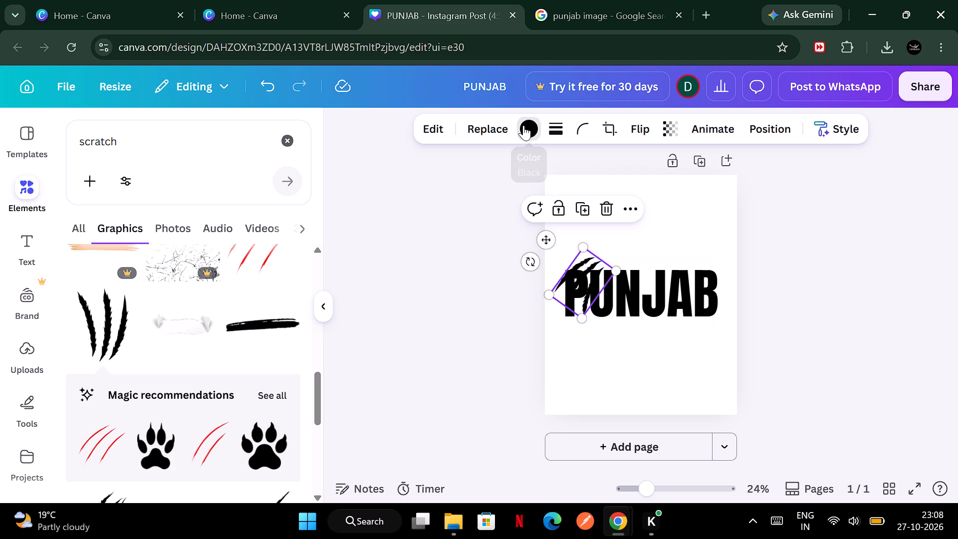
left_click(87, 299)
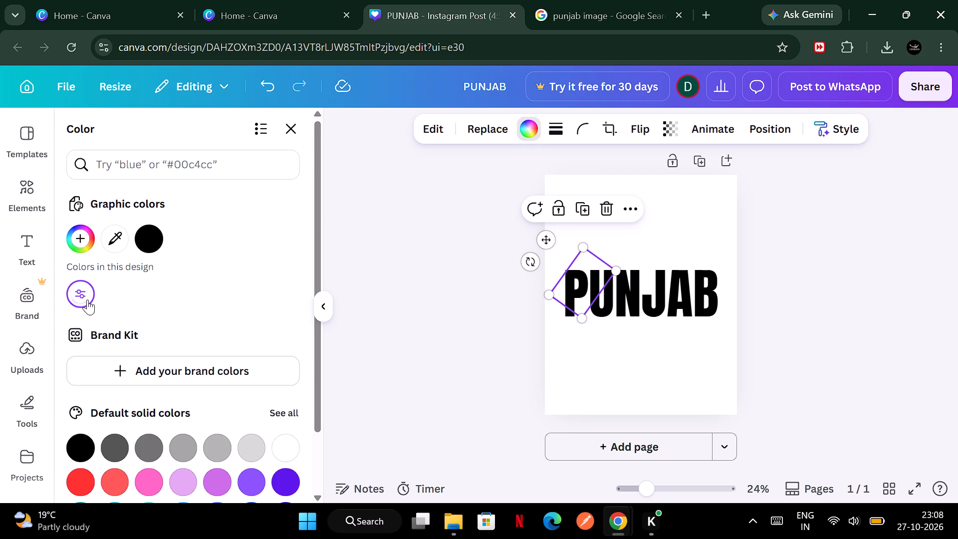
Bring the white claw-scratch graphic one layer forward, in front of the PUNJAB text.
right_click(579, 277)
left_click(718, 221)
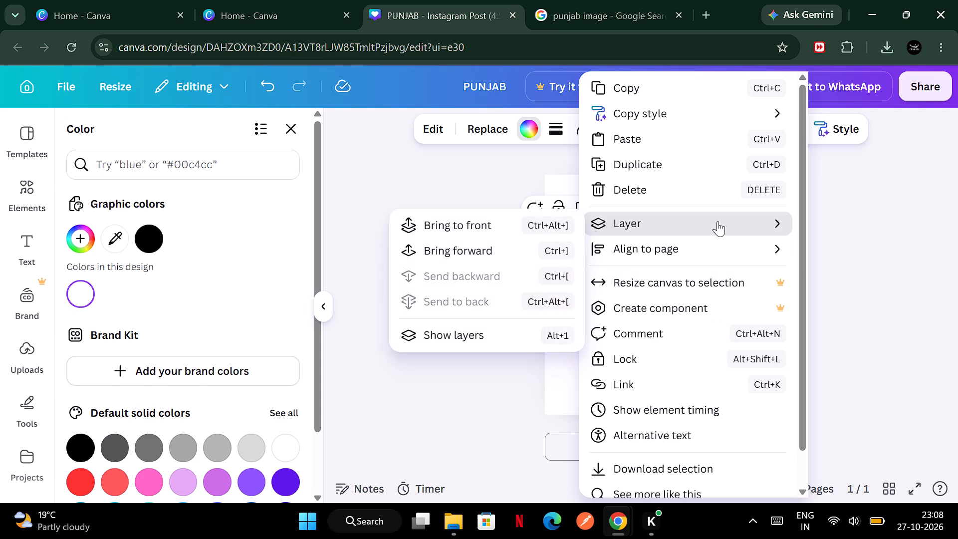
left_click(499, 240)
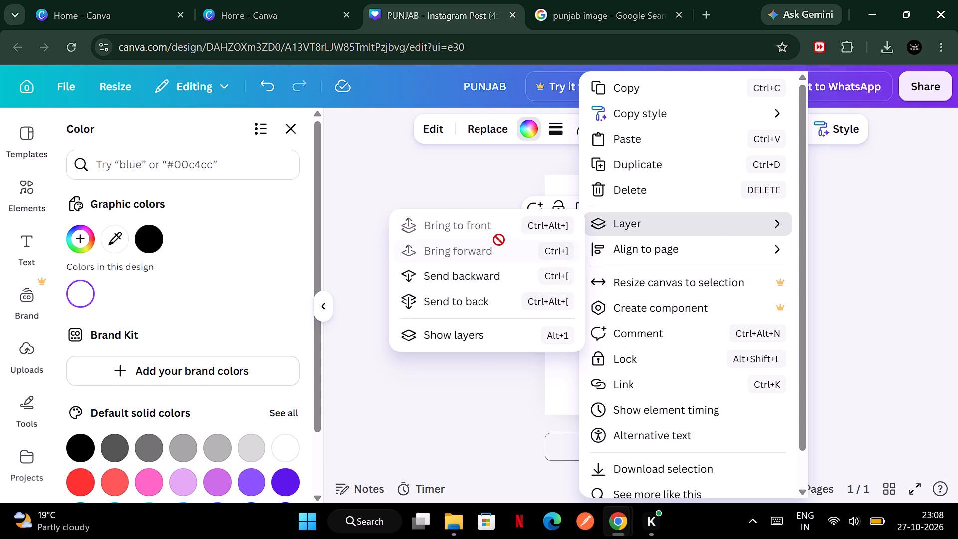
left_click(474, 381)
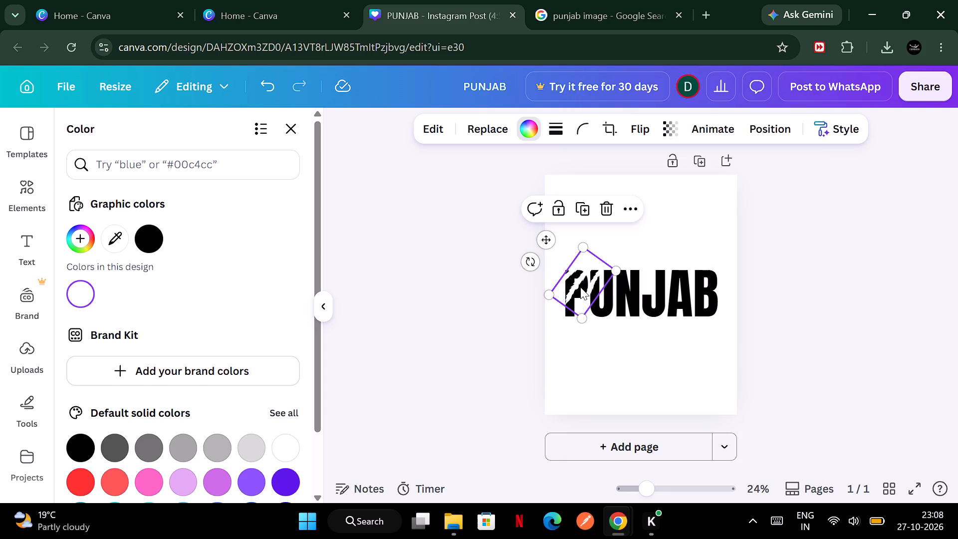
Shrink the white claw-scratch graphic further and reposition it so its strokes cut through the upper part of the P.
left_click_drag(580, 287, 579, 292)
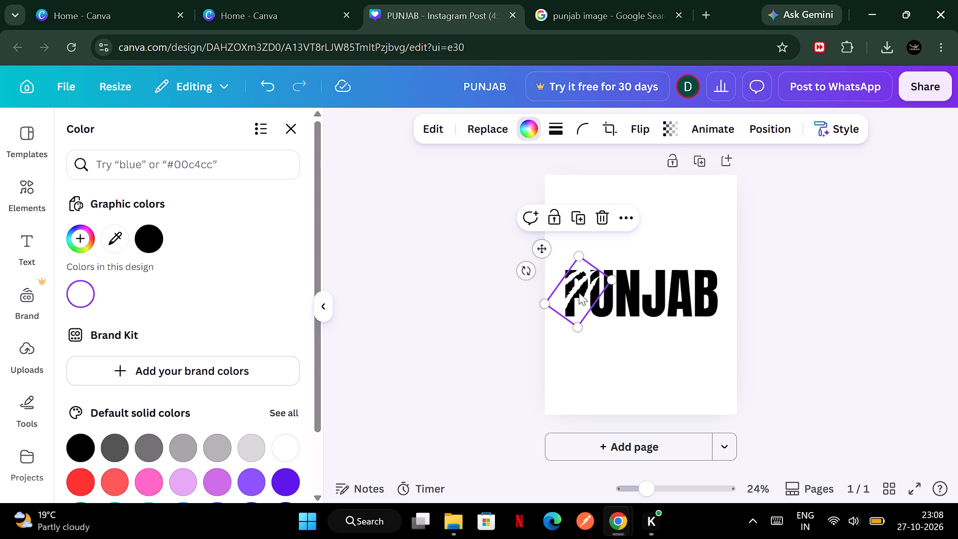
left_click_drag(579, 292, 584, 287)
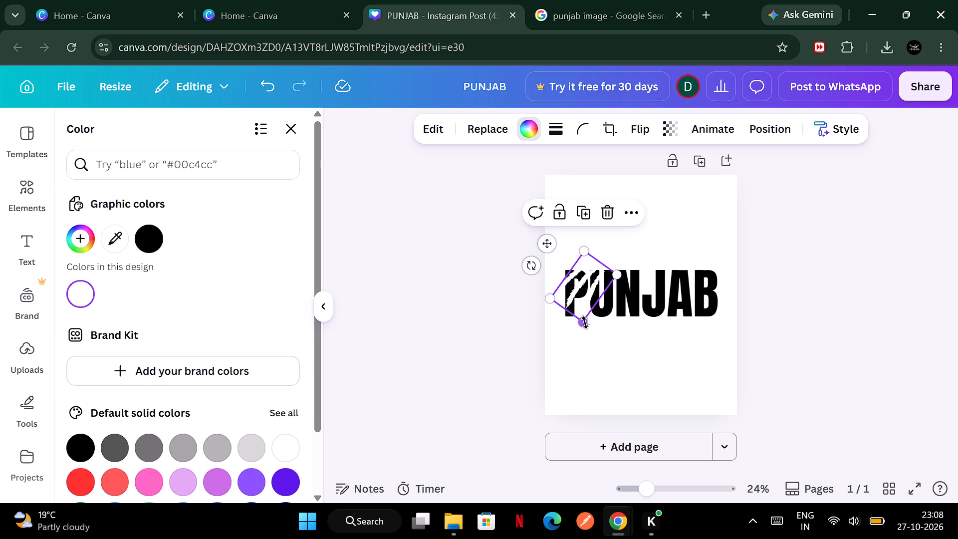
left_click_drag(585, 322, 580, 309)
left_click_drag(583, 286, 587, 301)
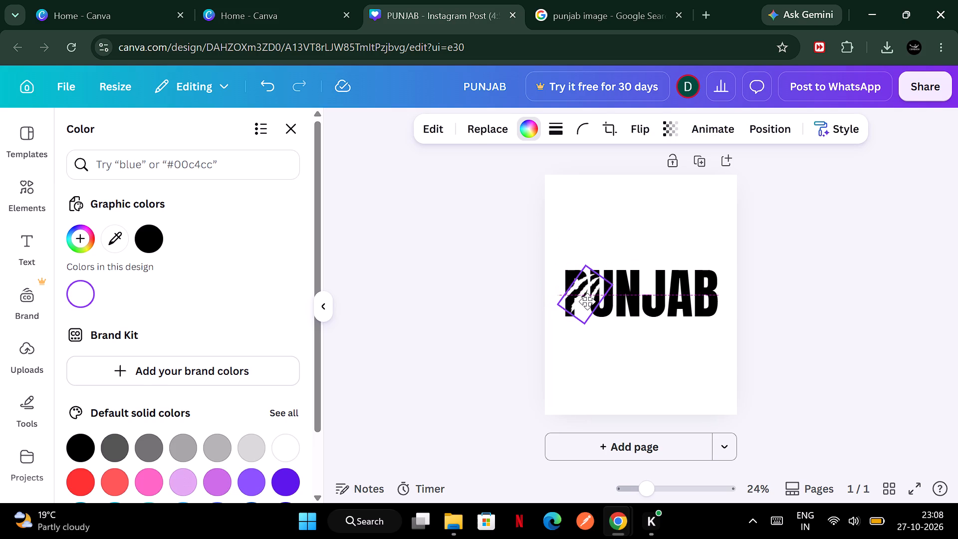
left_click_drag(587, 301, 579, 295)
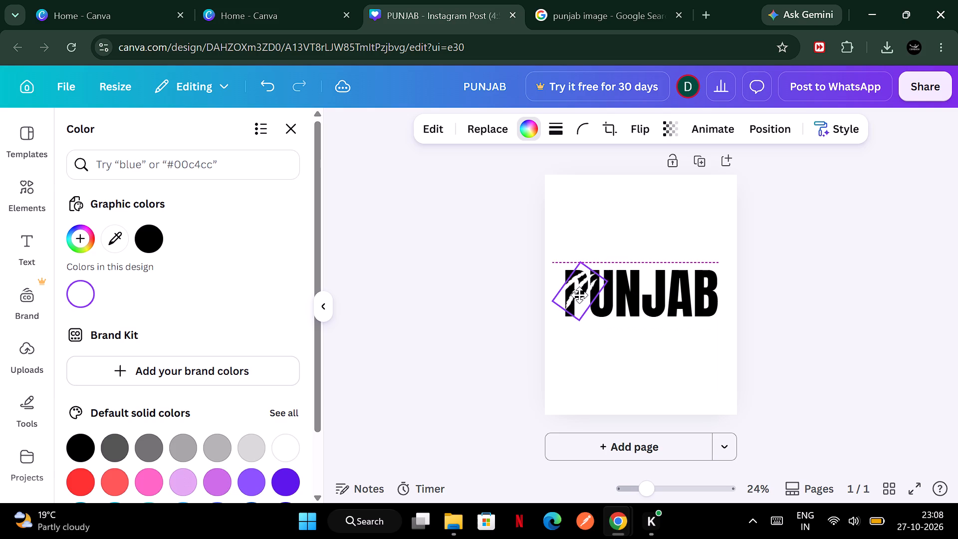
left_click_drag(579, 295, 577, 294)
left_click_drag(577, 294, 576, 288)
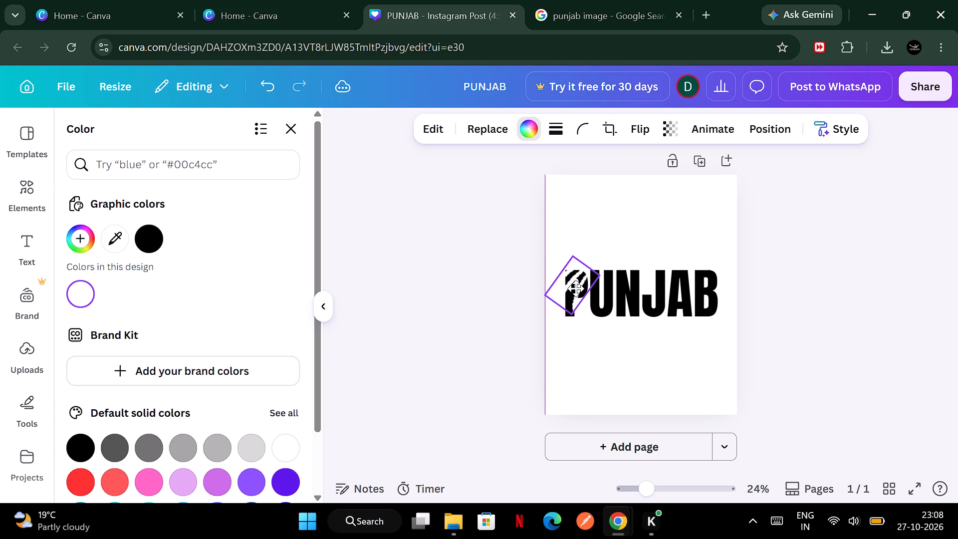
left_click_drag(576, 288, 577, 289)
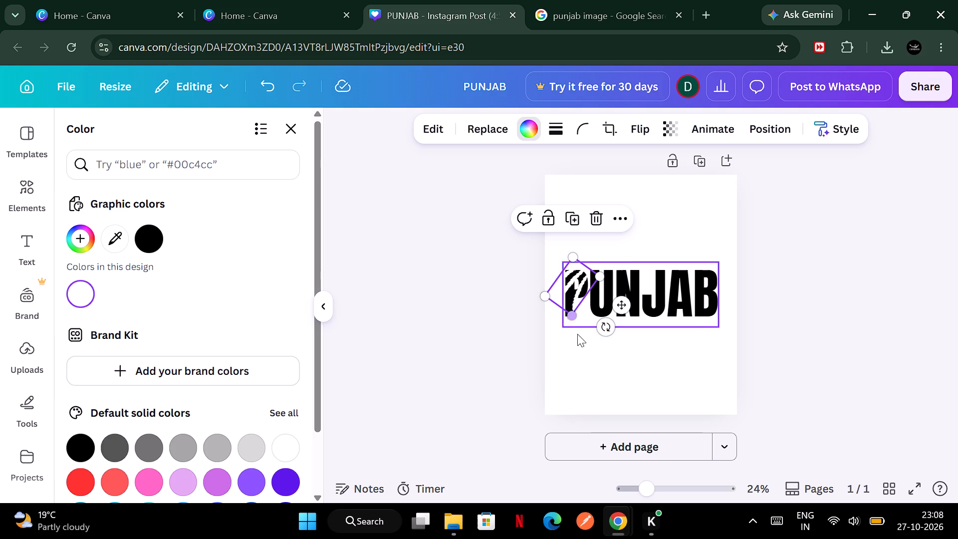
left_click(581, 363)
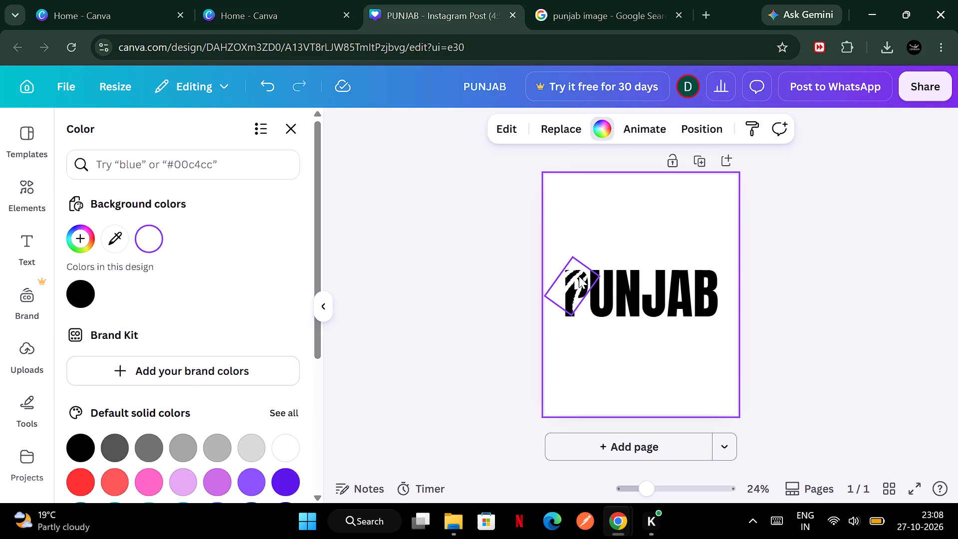
Remove the white claw-scratch graphic from the letter P, leaving only the PUNJAB text on the page.
left_click(579, 276)
key("ctrl+x")
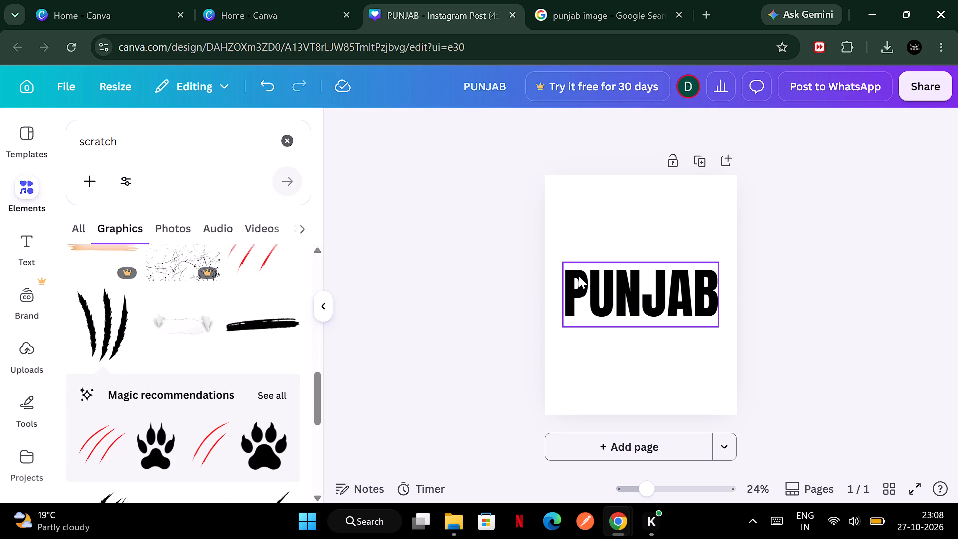
left_click(302, 84)
left_click(559, 277)
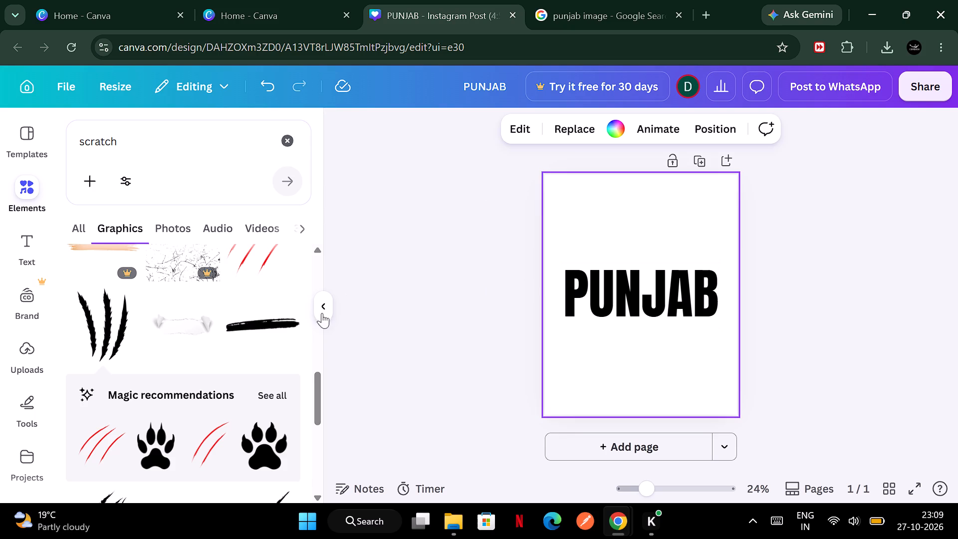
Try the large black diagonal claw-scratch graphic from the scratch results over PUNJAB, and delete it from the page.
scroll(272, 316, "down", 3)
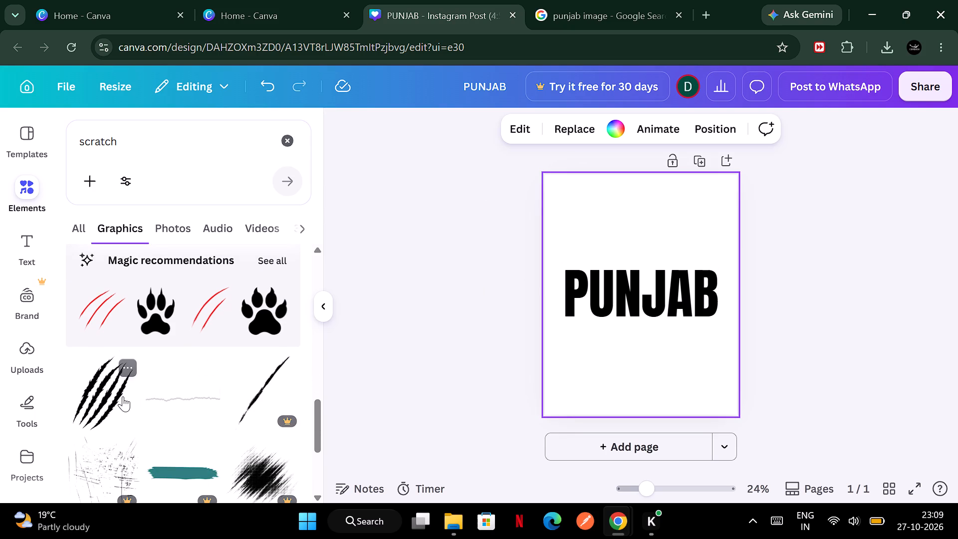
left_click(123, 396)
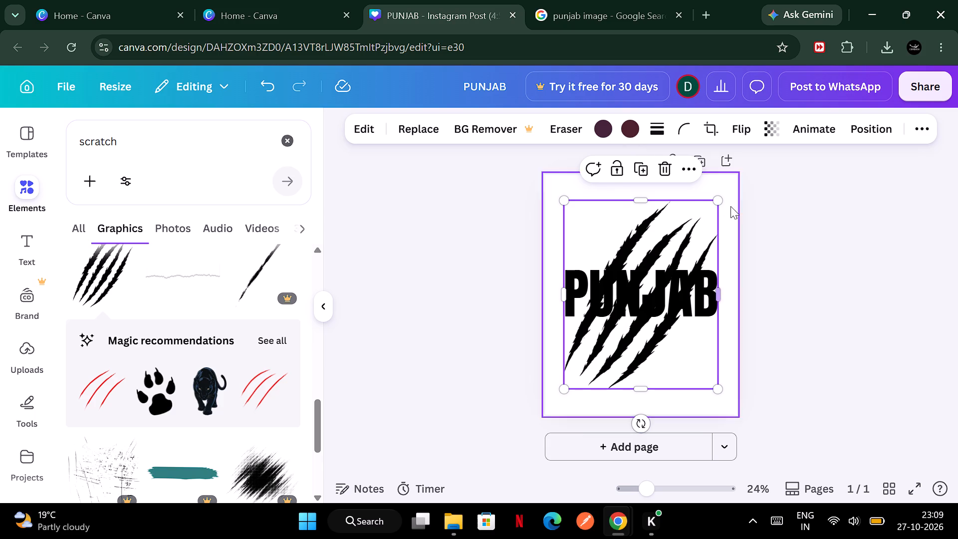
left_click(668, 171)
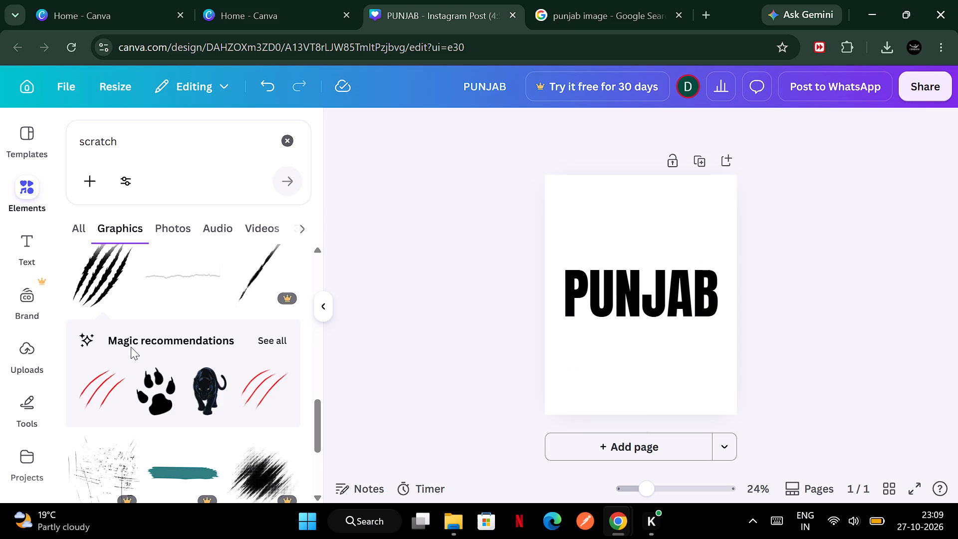
Find the premium black diagonal claw-scratch graphic beside the dark red one in the scratch results and add it to the page.
scroll(131, 347, "down", 5)
scroll(131, 347, "up", 1)
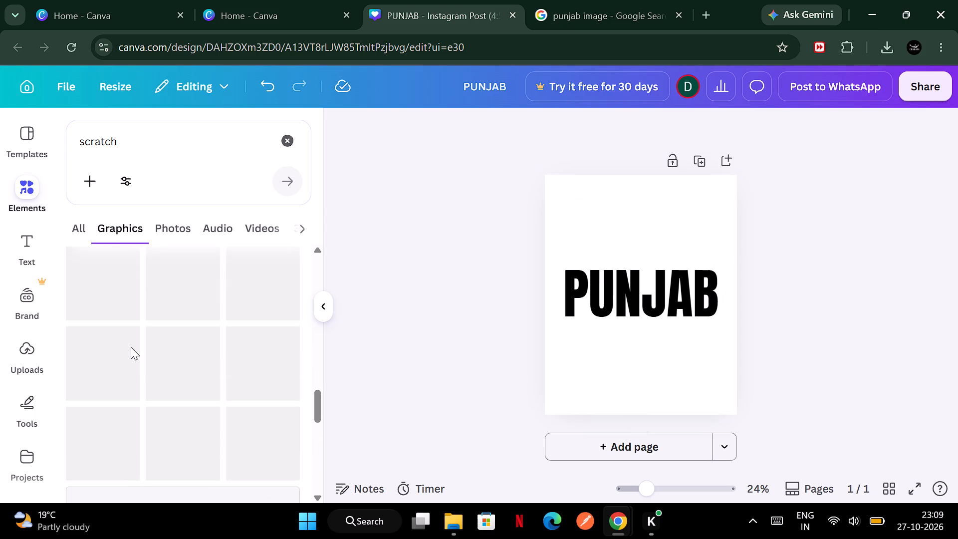
scroll(131, 347, "up", 2)
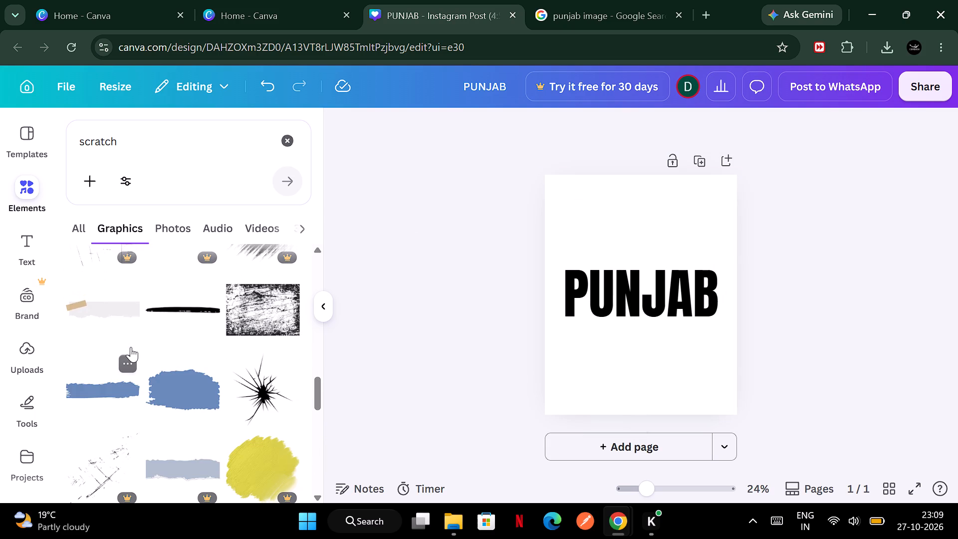
scroll(131, 347, "down", 4)
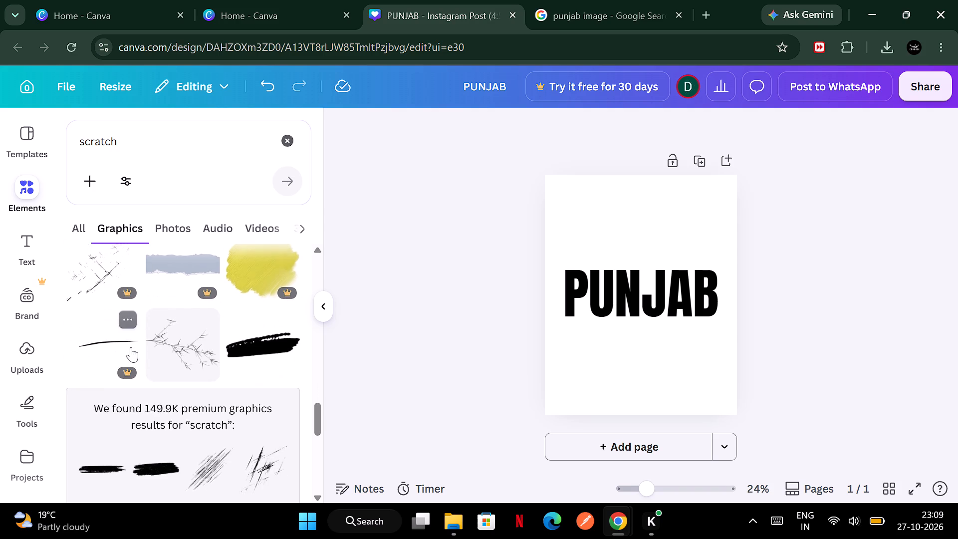
scroll(131, 347, "down", 4)
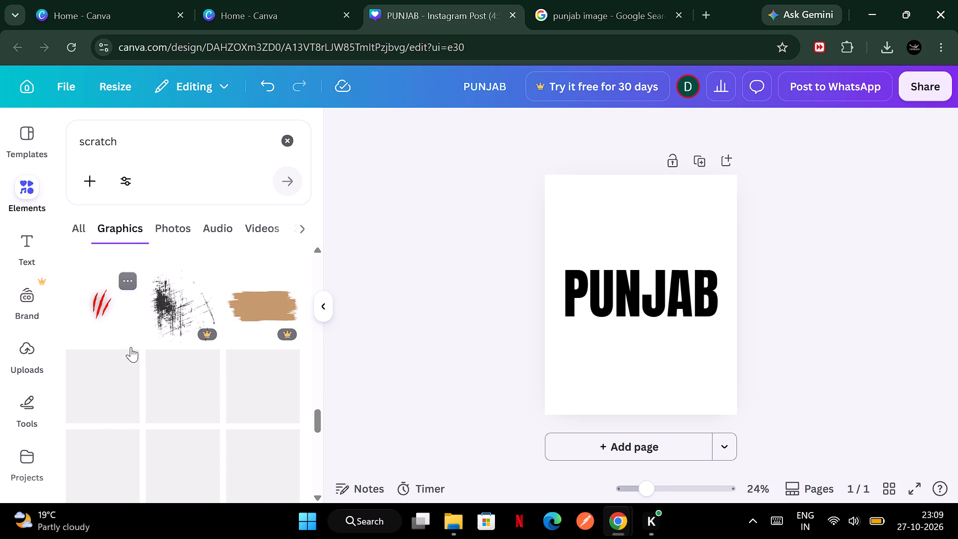
scroll(131, 347, "down", 1)
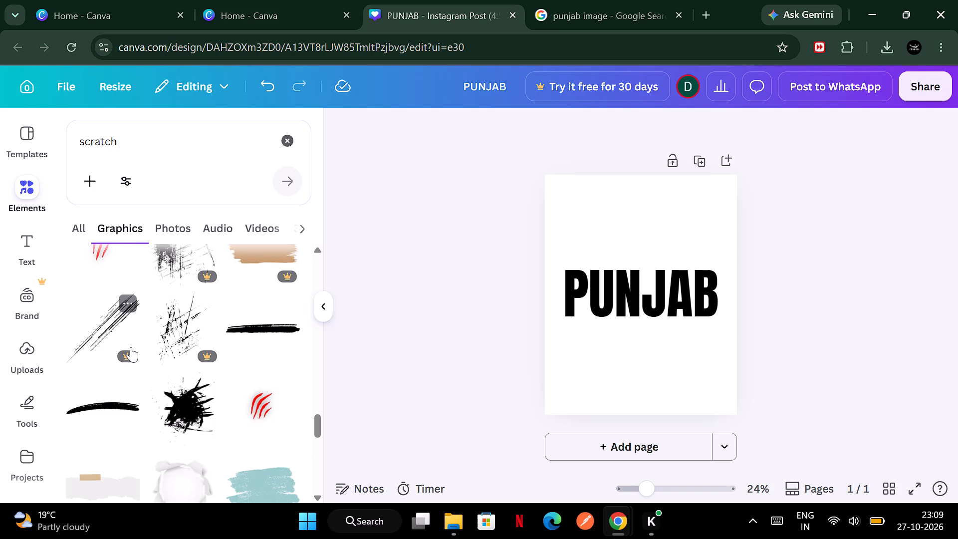
scroll(131, 347, "down", 2)
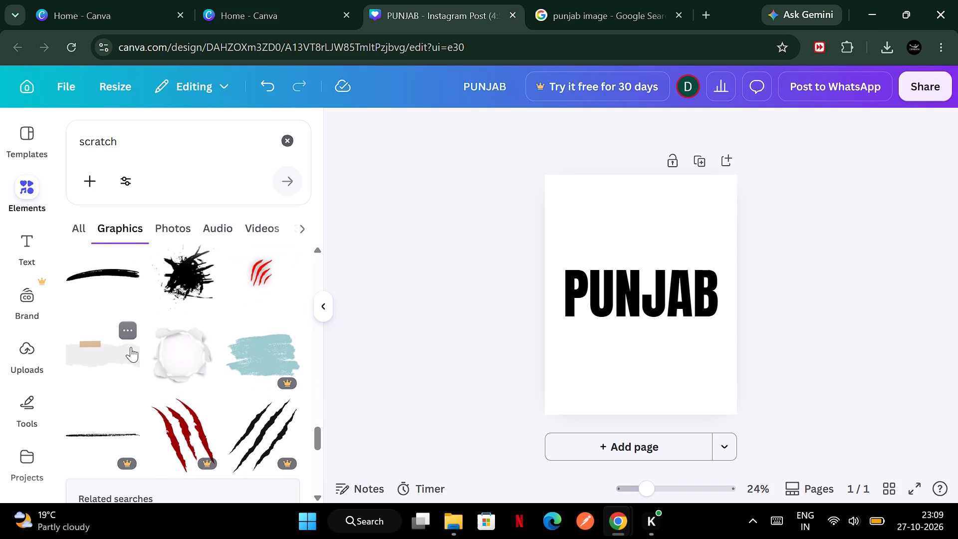
left_click(274, 457)
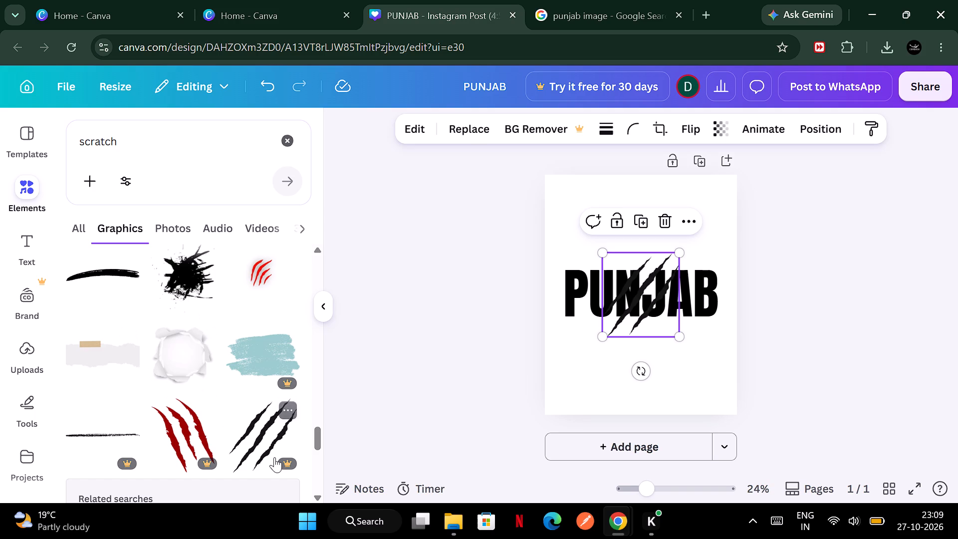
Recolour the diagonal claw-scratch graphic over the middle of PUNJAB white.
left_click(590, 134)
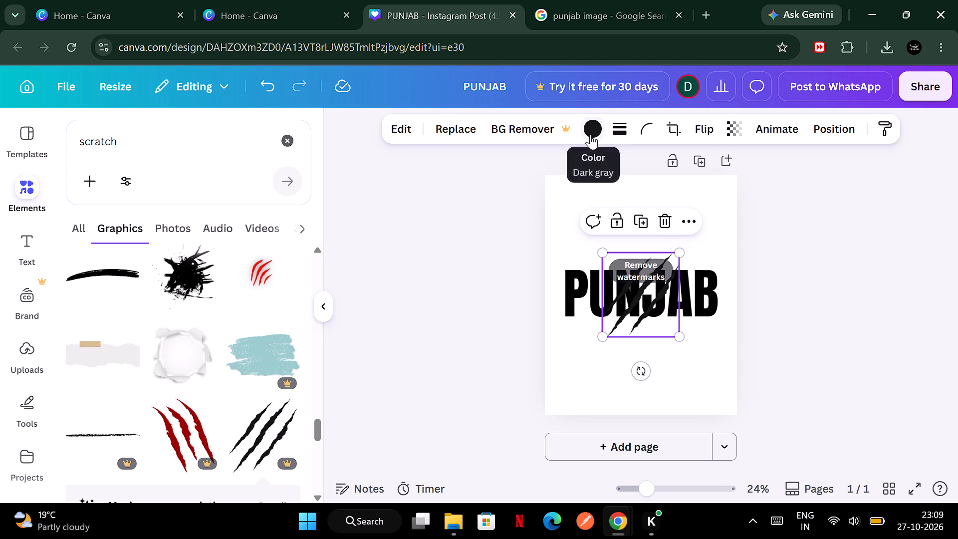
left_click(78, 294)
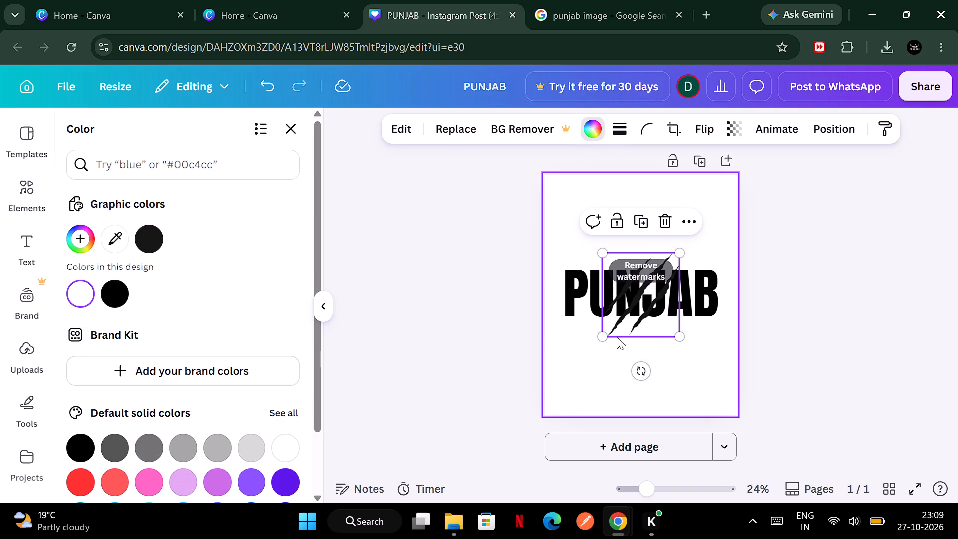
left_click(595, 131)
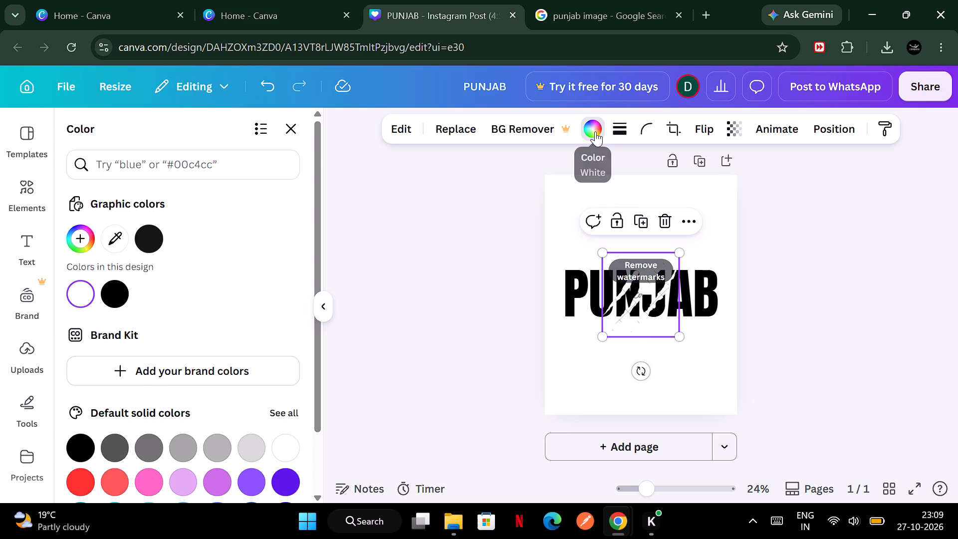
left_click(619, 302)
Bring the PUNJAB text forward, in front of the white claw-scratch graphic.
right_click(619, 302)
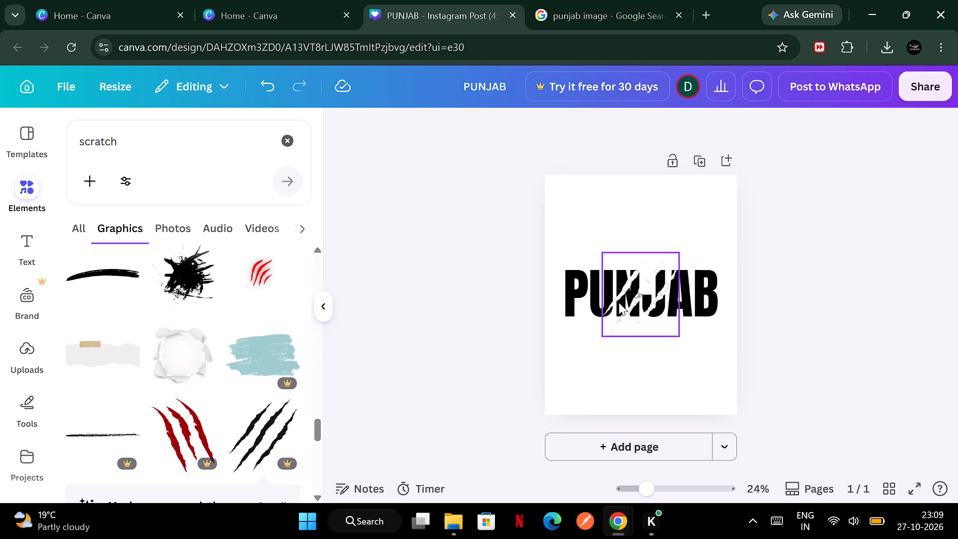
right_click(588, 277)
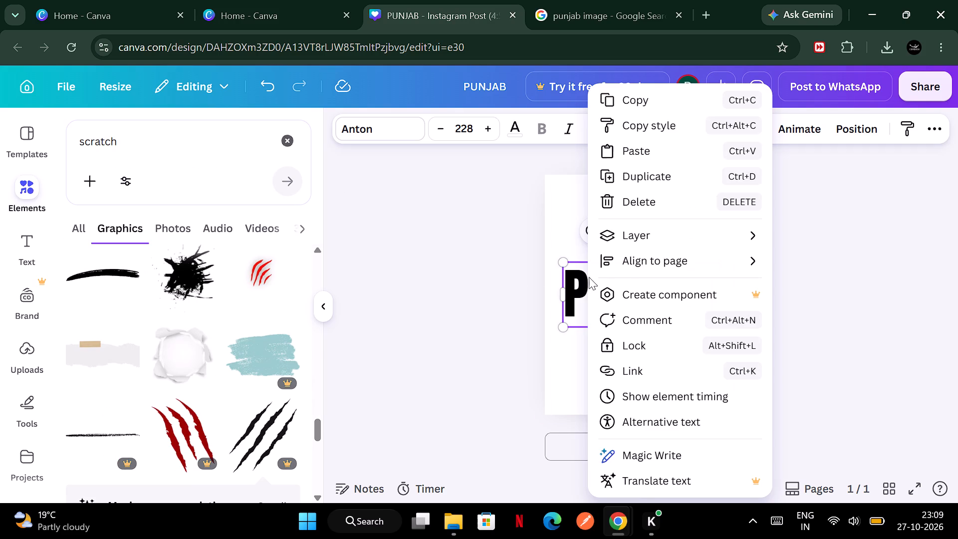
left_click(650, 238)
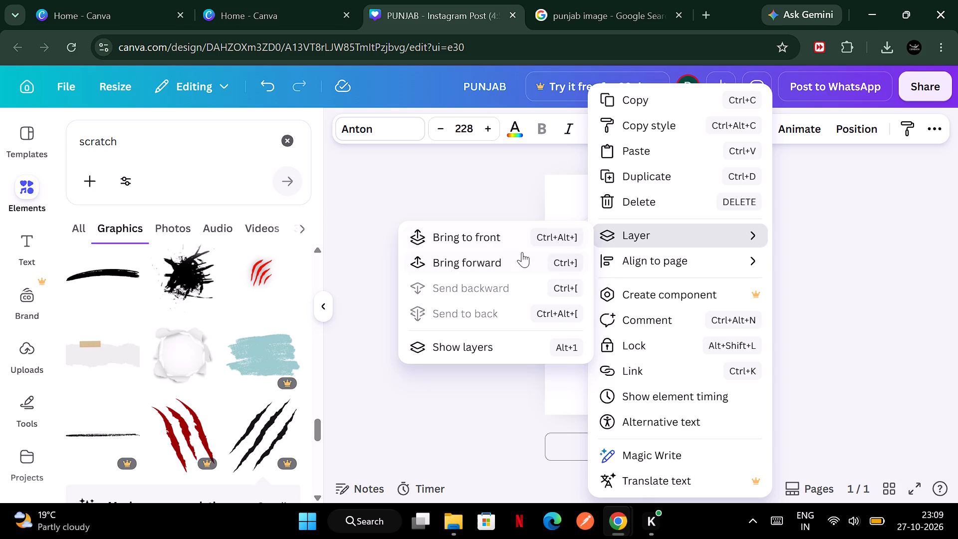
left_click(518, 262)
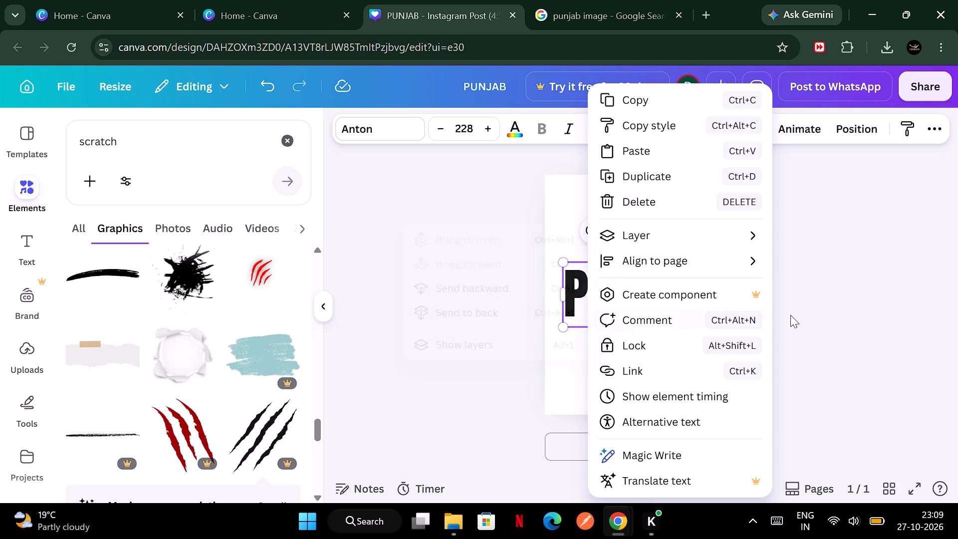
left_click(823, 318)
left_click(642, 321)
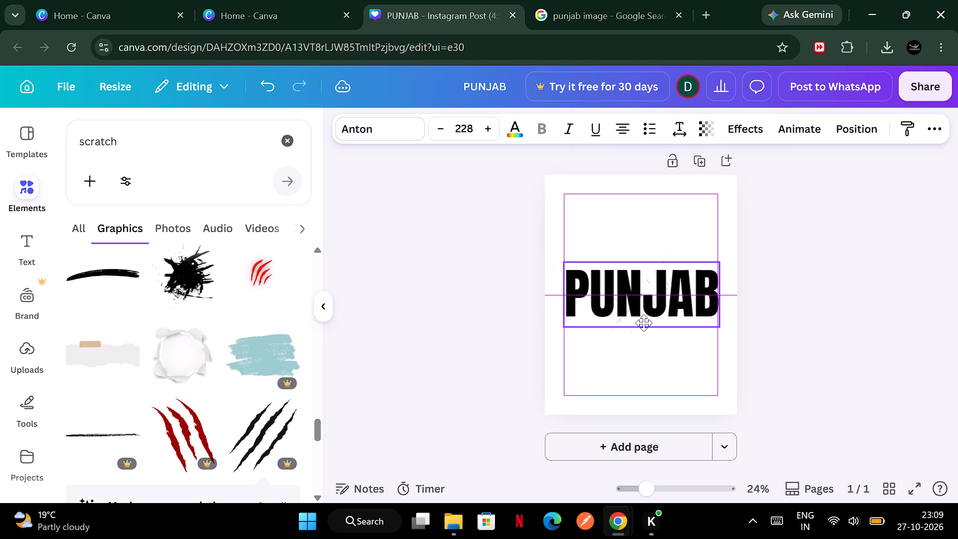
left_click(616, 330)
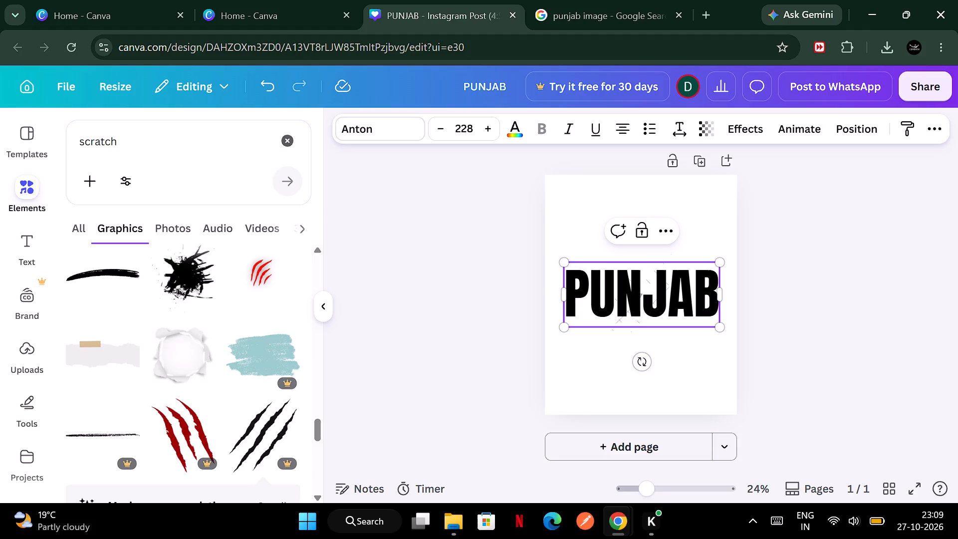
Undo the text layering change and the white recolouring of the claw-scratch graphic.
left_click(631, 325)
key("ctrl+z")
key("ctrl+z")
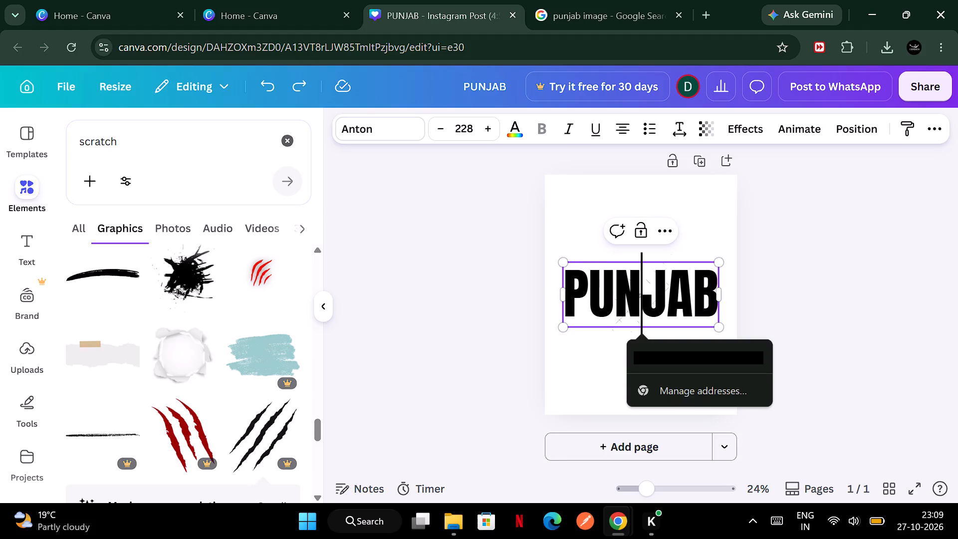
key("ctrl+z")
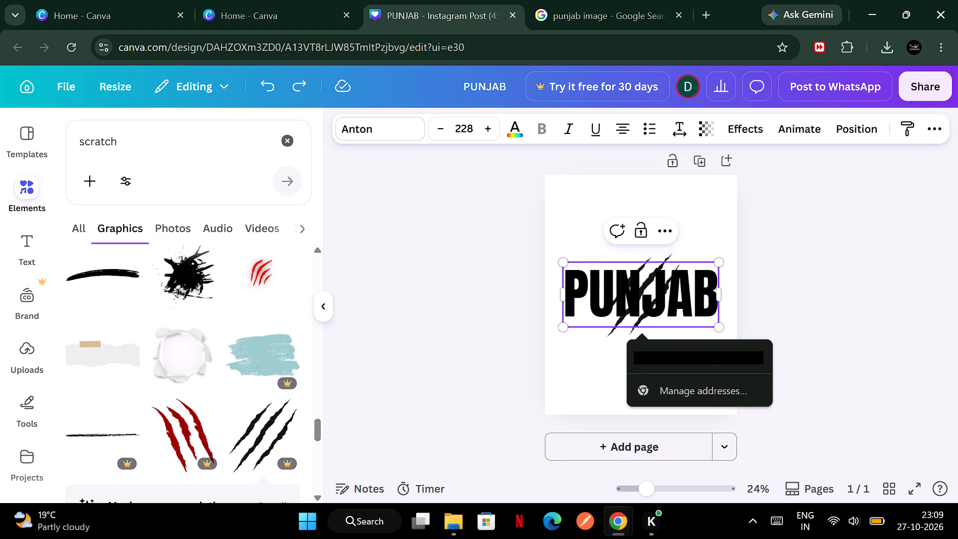
Move the black claw-scratch graphic over the letters PU, with its frame against the page's left edge.
left_click(658, 264)
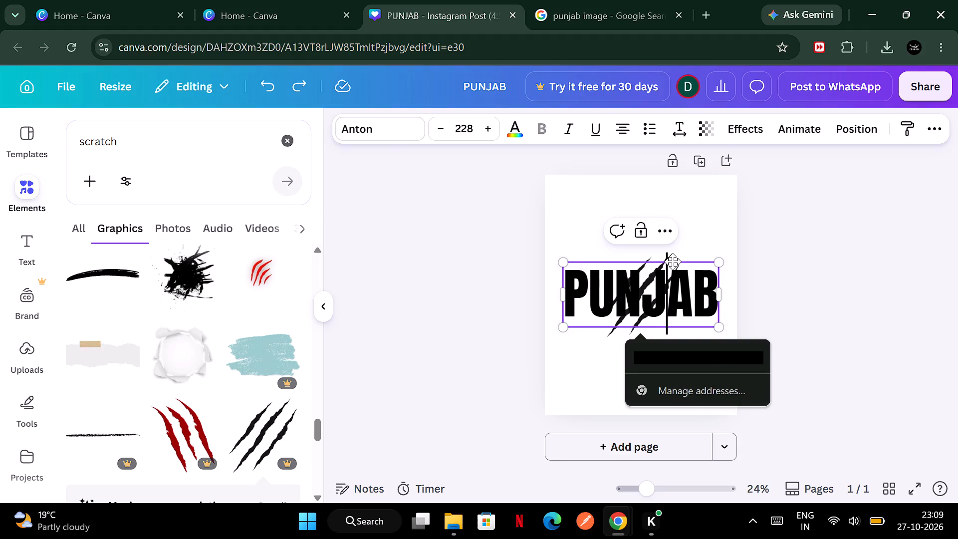
left_click(673, 262)
left_click_drag(673, 262, 623, 253)
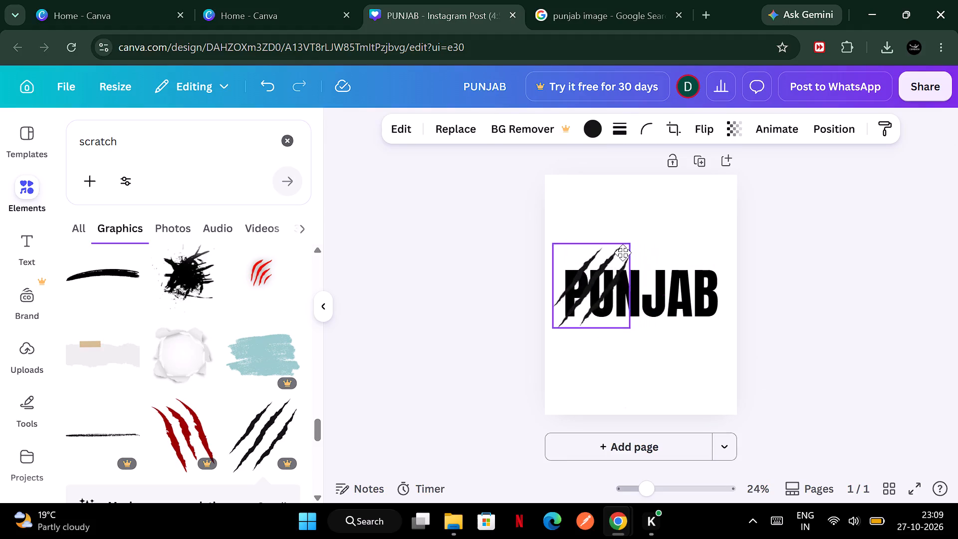
left_click_drag(623, 253, 617, 250)
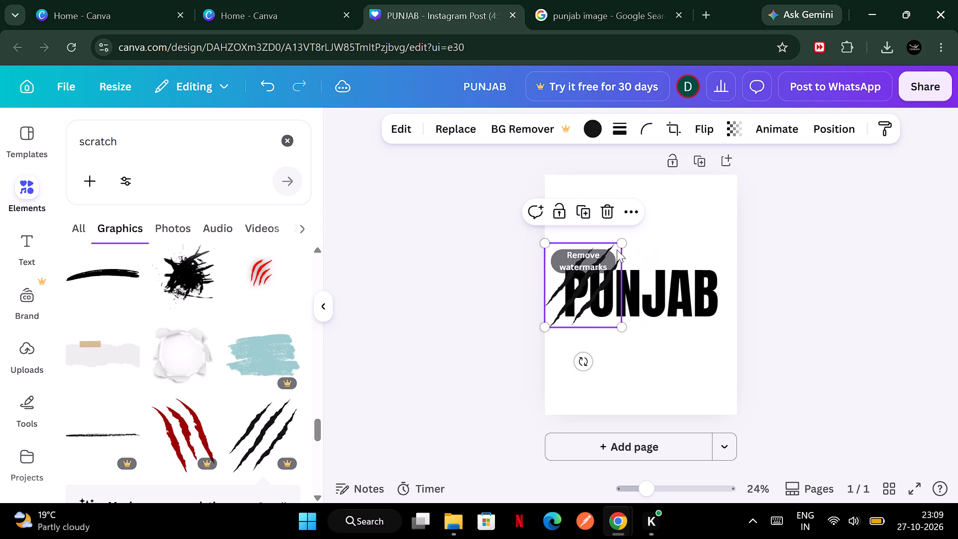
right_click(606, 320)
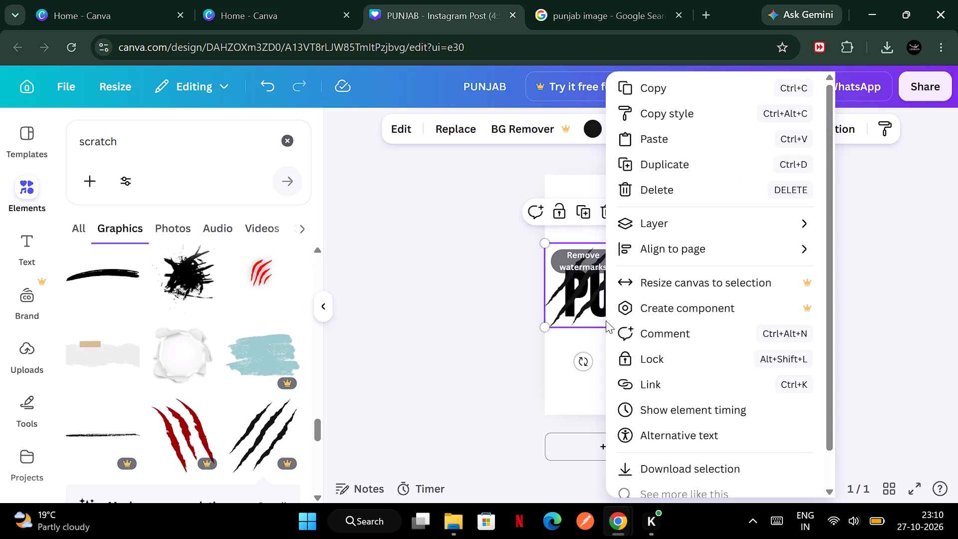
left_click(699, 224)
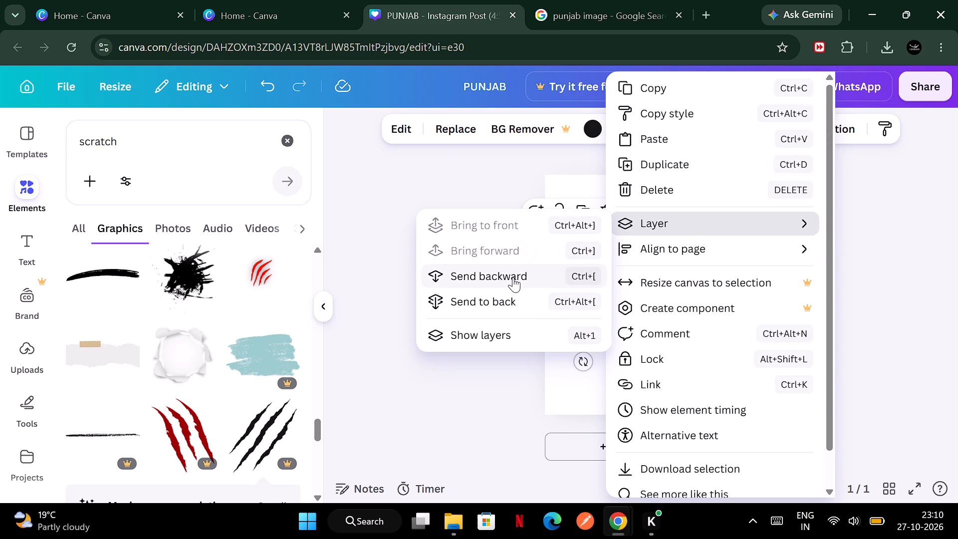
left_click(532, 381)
Recolour the claw-scratch graphic over the letters PU white, using the white already in the design.
left_click(641, 285)
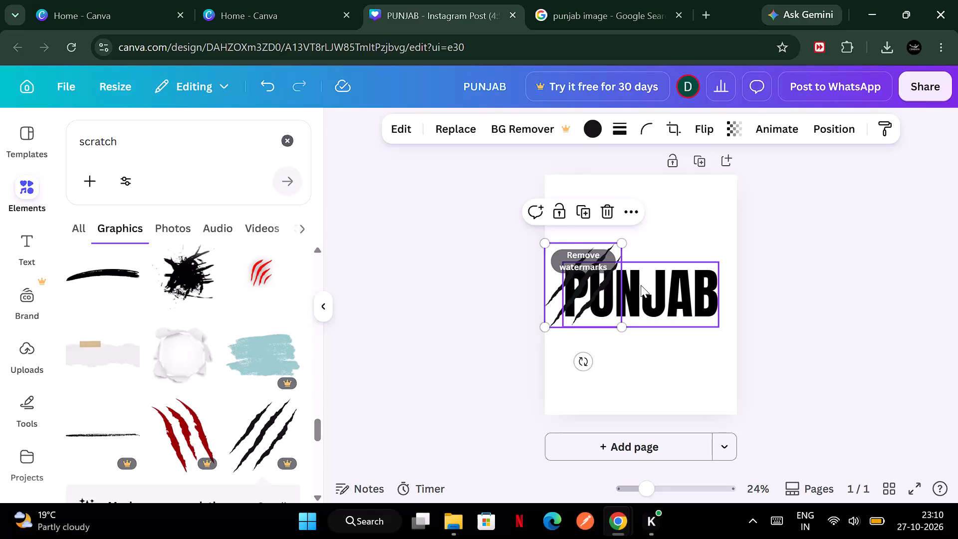
left_click(599, 248)
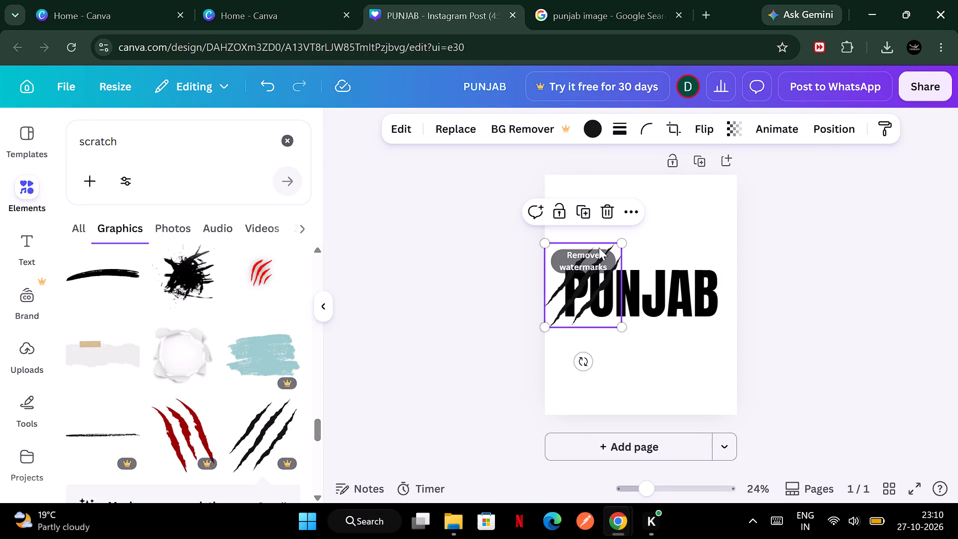
left_click(594, 135)
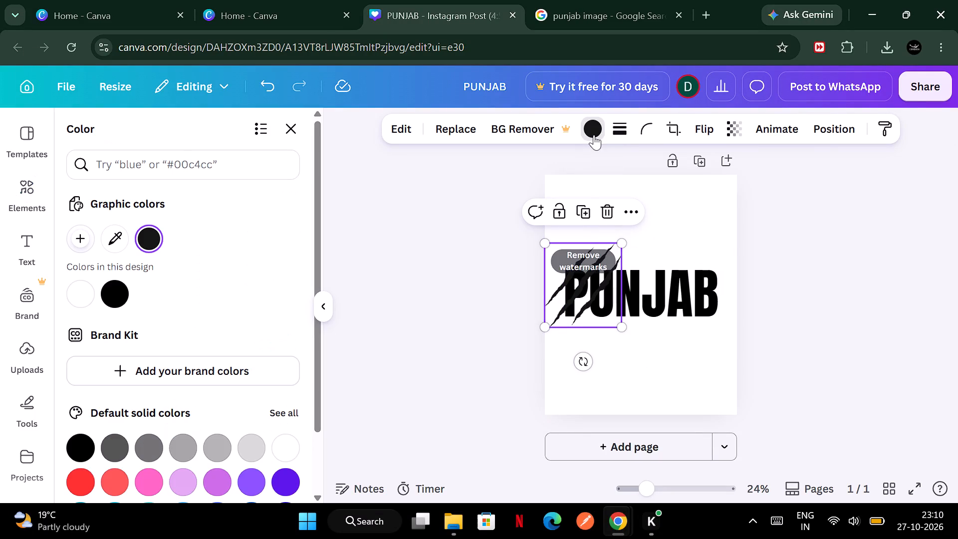
left_click(92, 294)
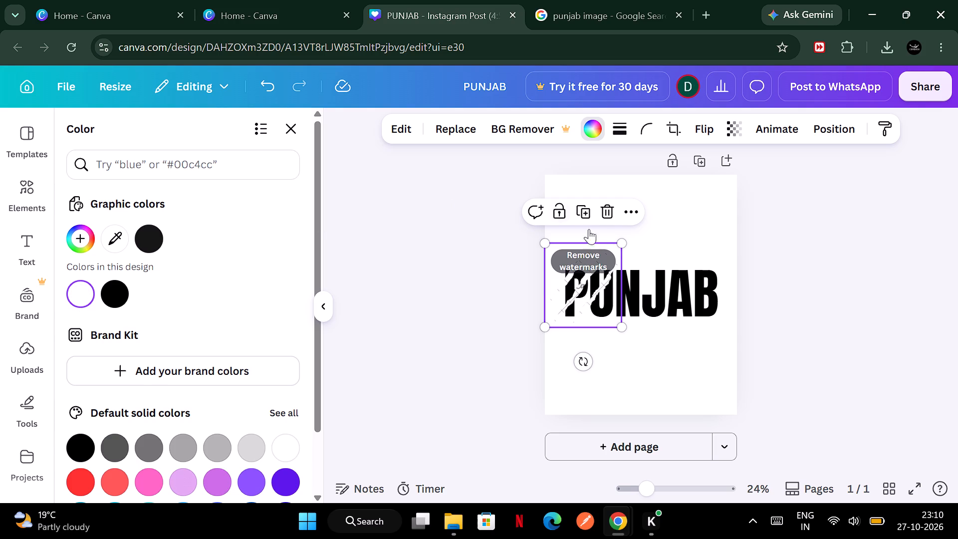
Scale the white claw-scratch graphic down slightly so its strokes cut across the letters PU.
left_click_drag(622, 242, 606, 258)
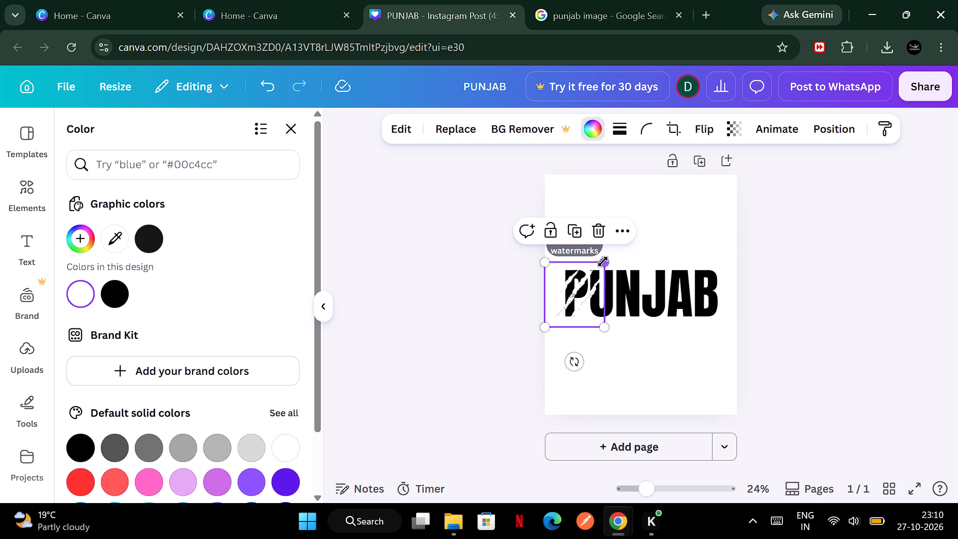
left_click_drag(603, 262, 597, 266)
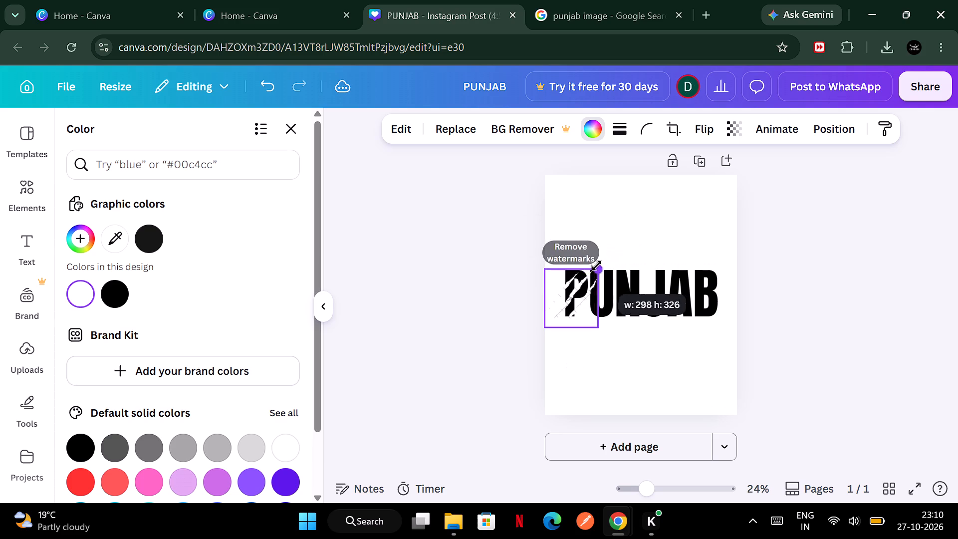
left_click_drag(597, 266, 615, 252)
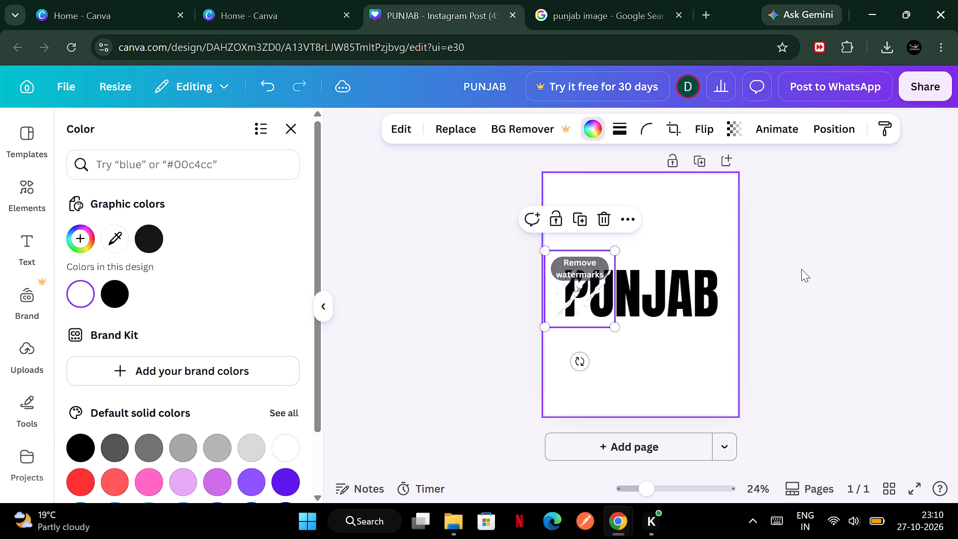
left_click(829, 278)
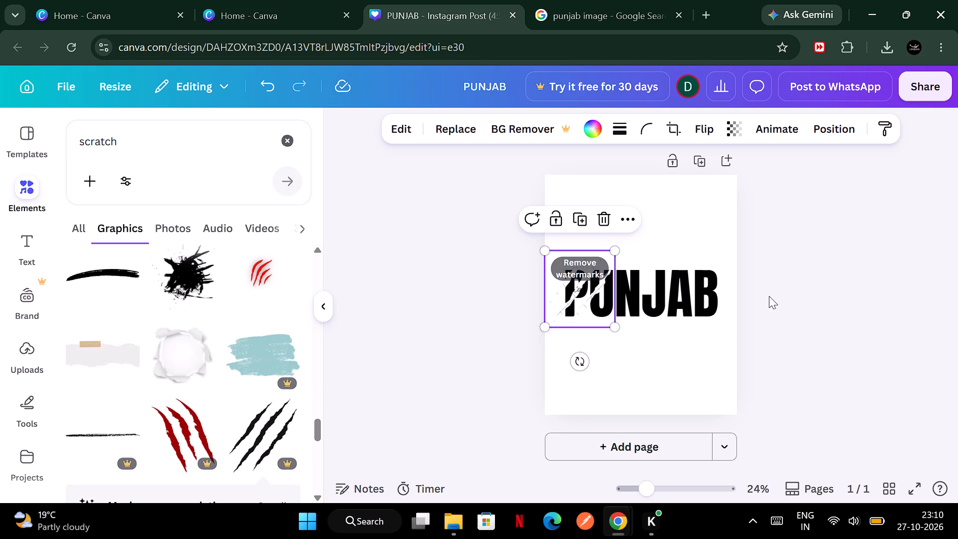
left_click(568, 292)
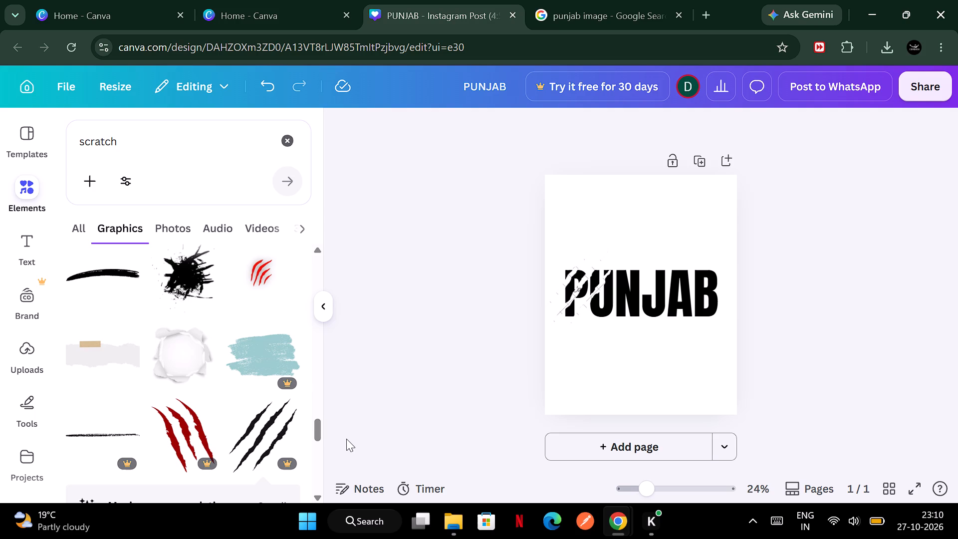
Duplicate the white claw-scratch graphic and centre the copy horizontally on the page over the letters NJ, level with the original.
left_click(589, 290)
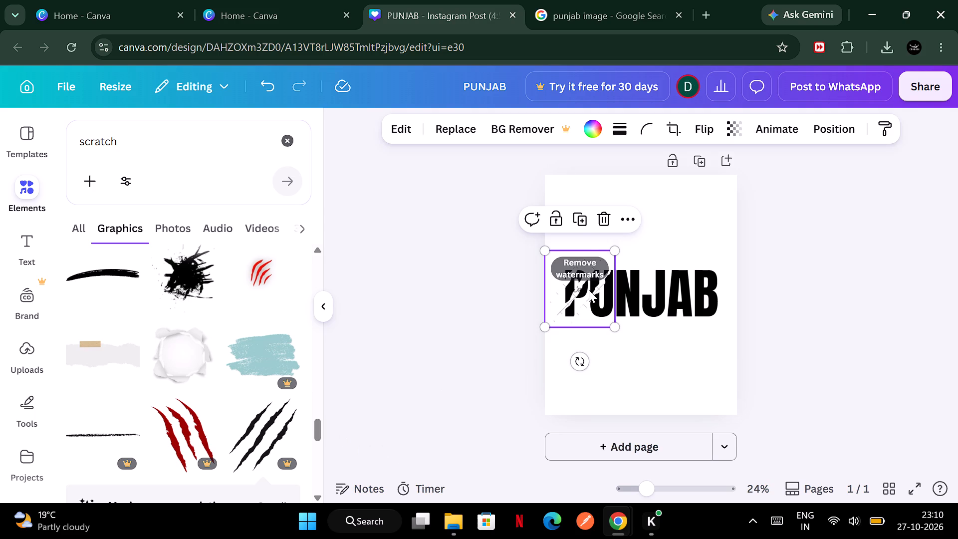
left_click(578, 221)
left_click_drag(599, 260, 606, 260)
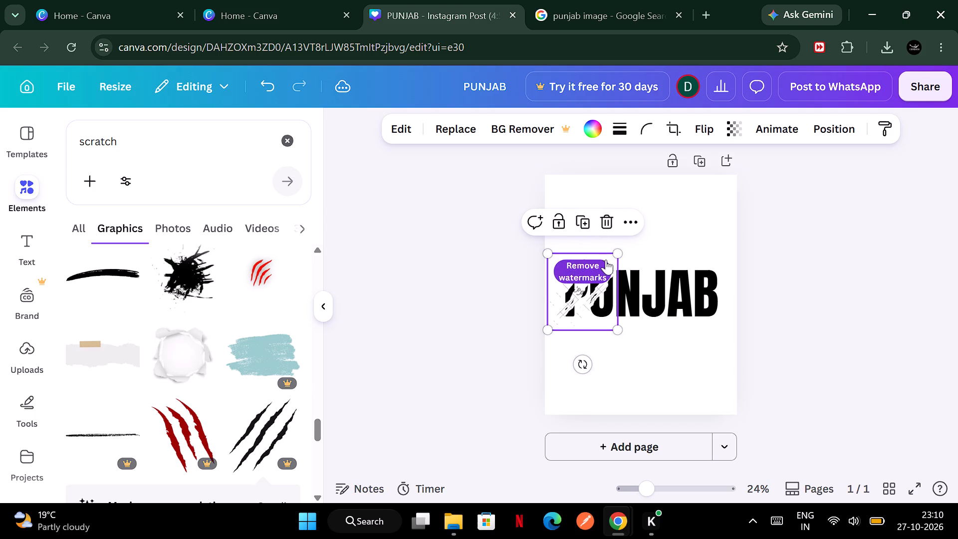
left_click_drag(606, 260, 620, 260)
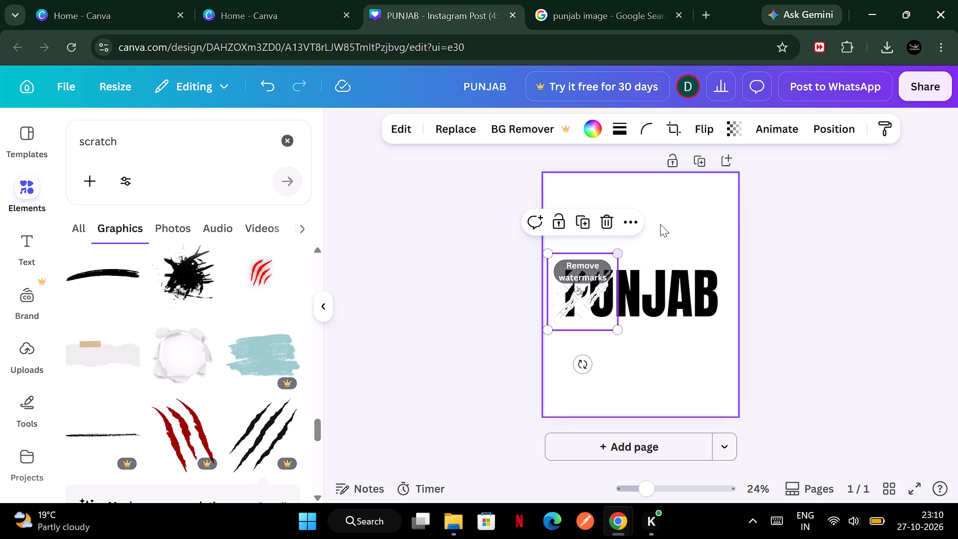
left_click(804, 252)
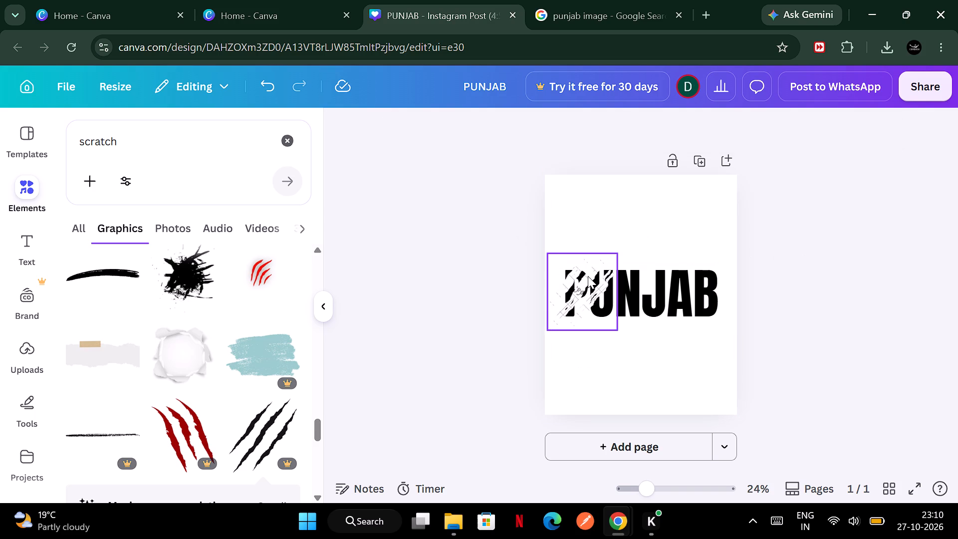
left_click(588, 276)
left_click_drag(584, 292, 628, 292)
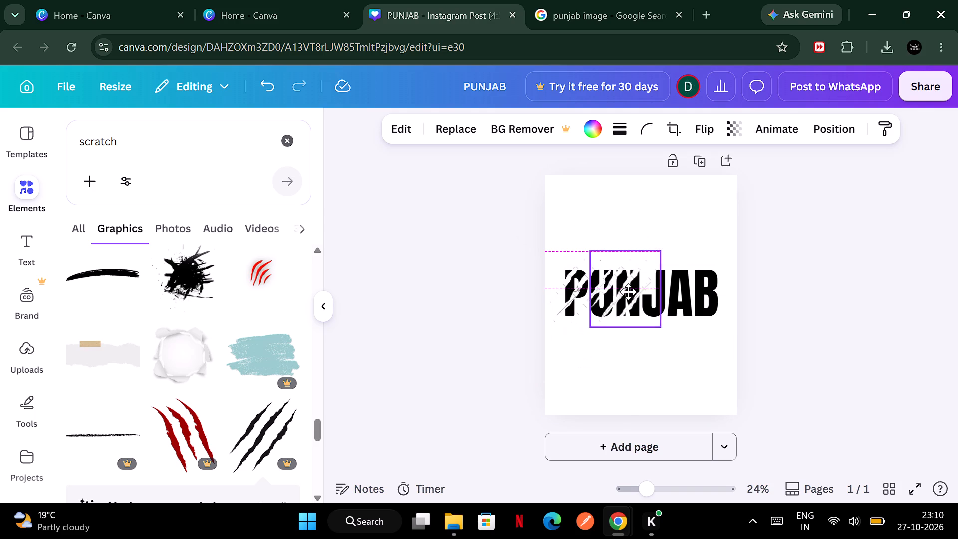
left_click_drag(628, 292, 642, 289)
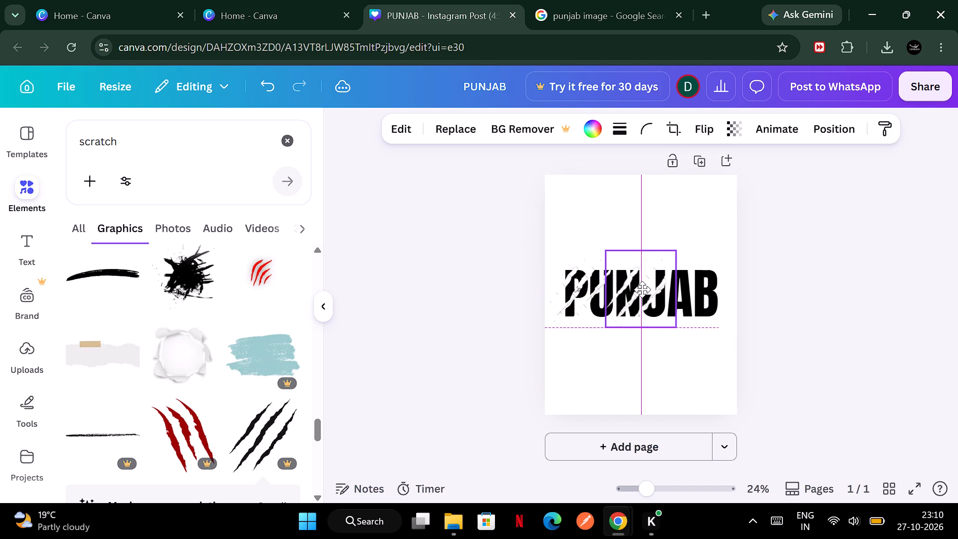
left_click_drag(642, 289, 651, 282)
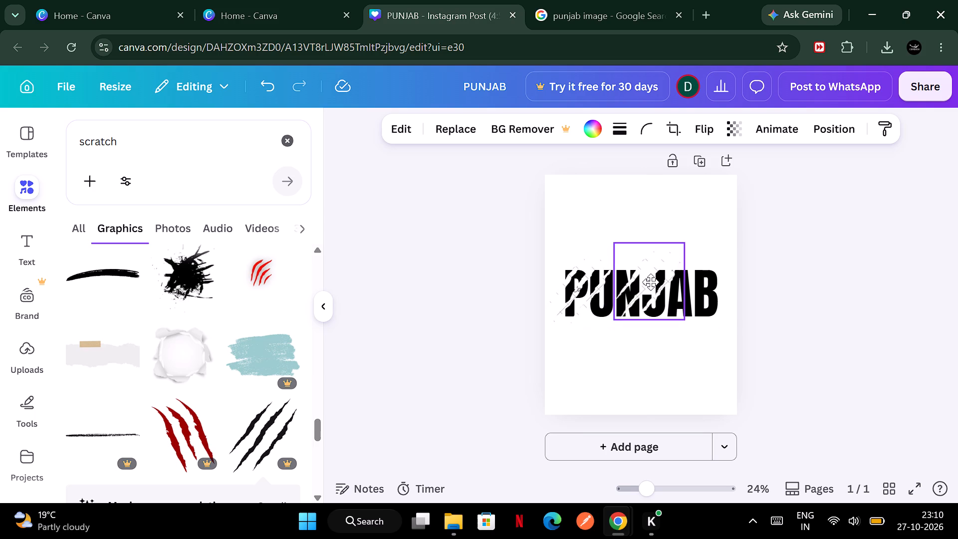
left_click_drag(651, 282, 638, 294)
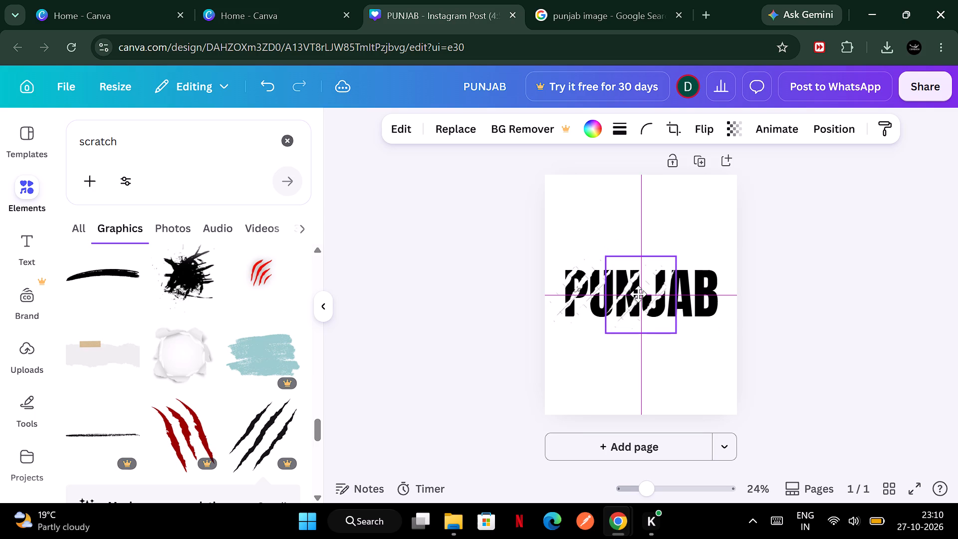
left_click_drag(638, 294, 638, 286)
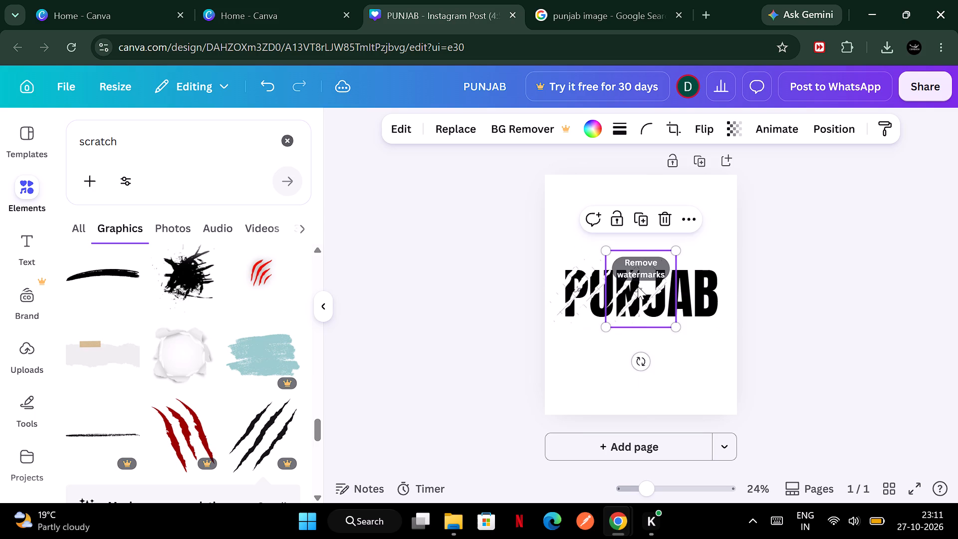
Duplicate the centred white claw-scratch graphic to add a third one over the letters AB.
left_click(639, 218)
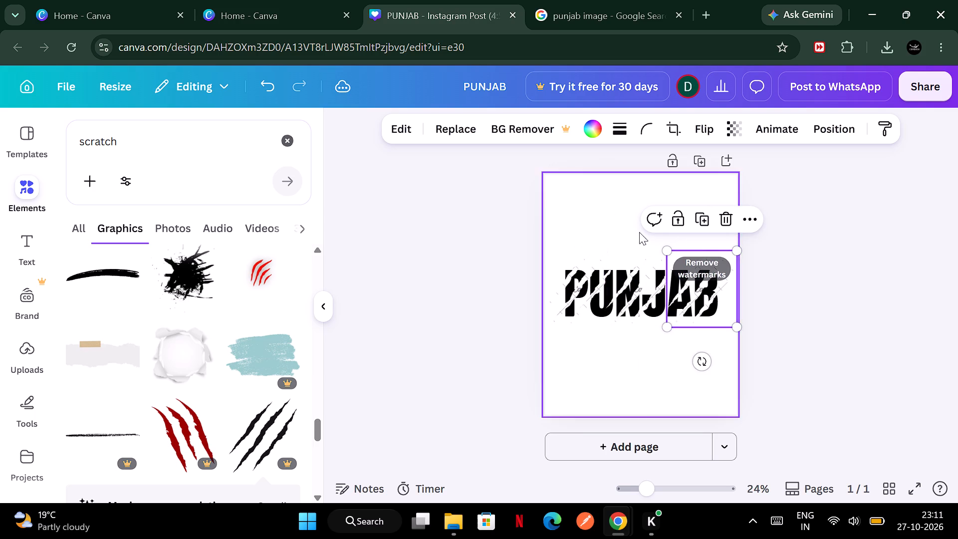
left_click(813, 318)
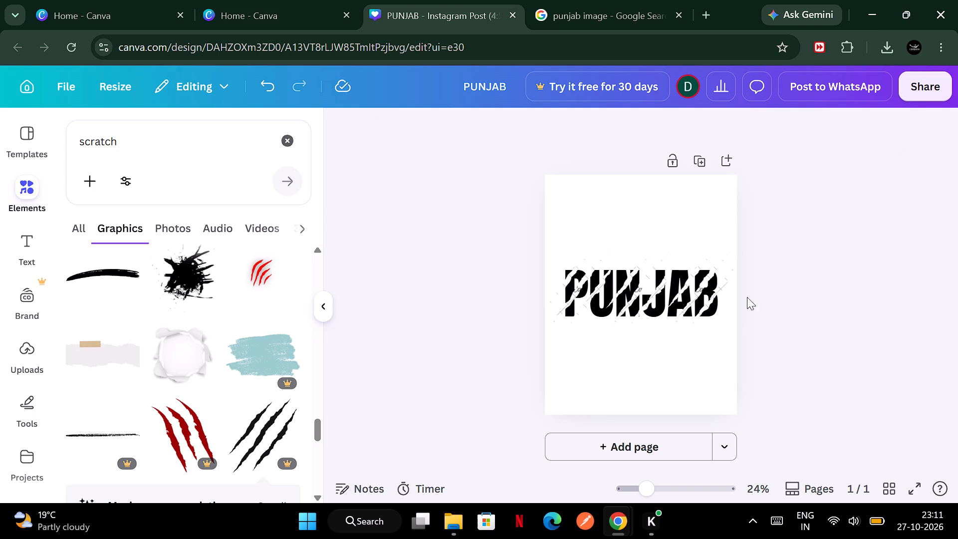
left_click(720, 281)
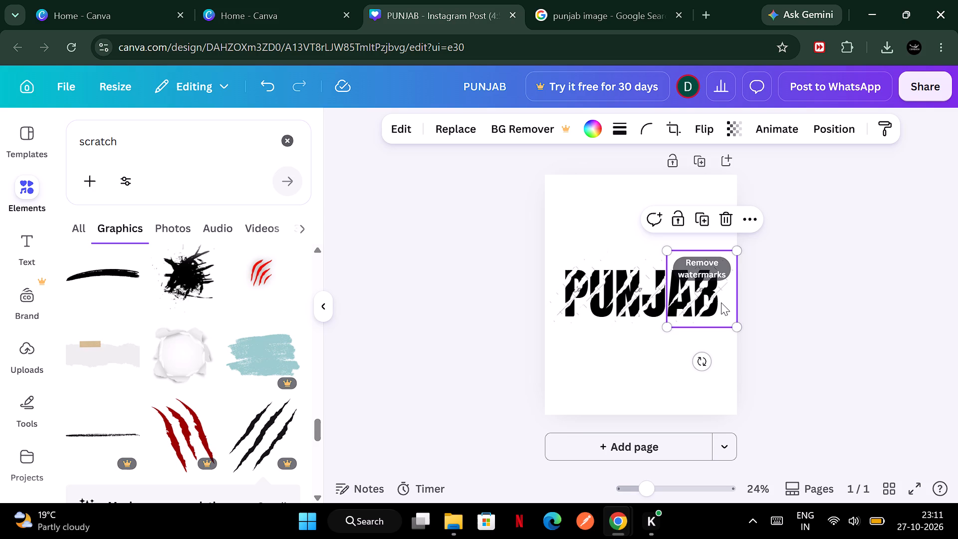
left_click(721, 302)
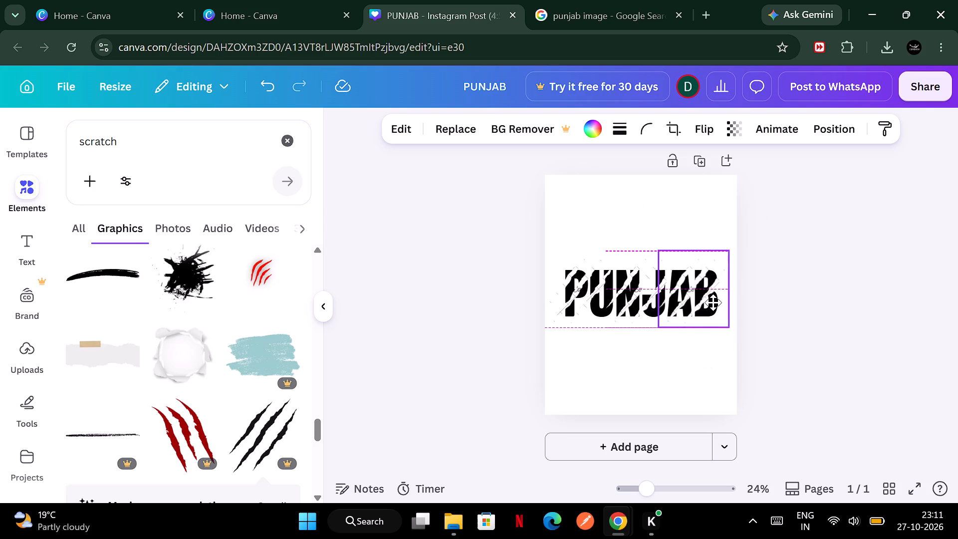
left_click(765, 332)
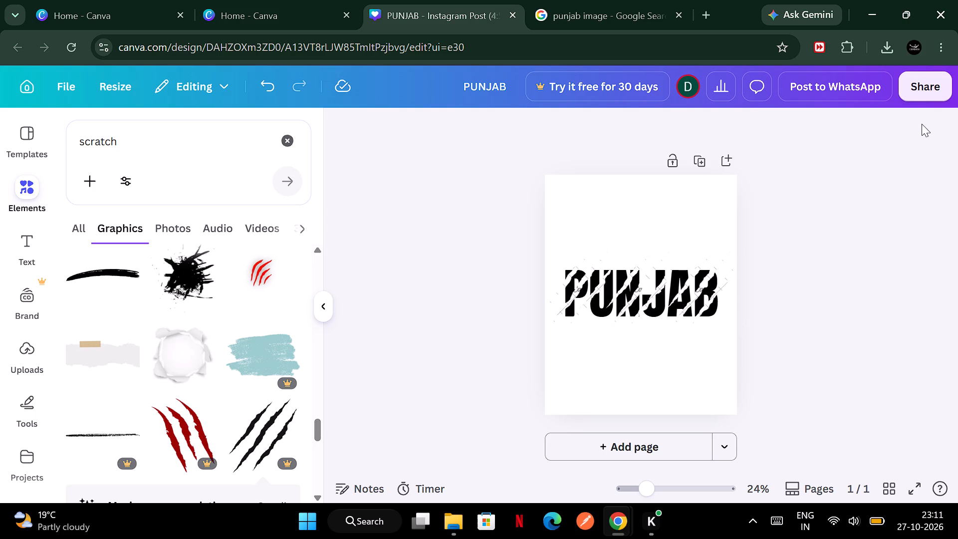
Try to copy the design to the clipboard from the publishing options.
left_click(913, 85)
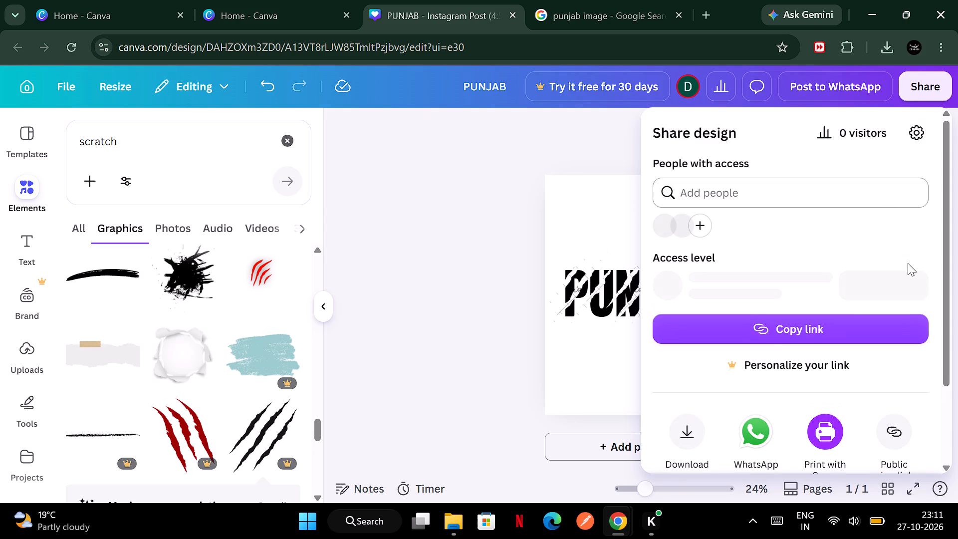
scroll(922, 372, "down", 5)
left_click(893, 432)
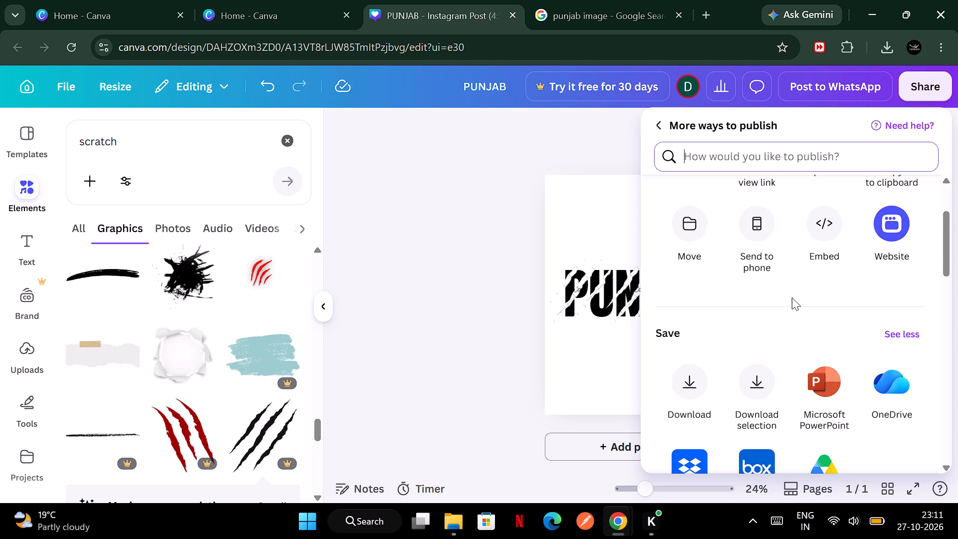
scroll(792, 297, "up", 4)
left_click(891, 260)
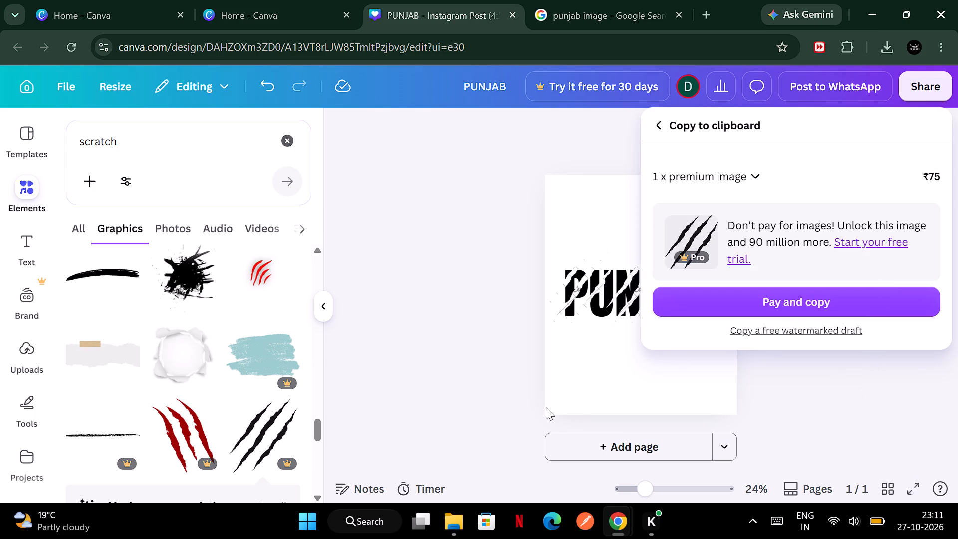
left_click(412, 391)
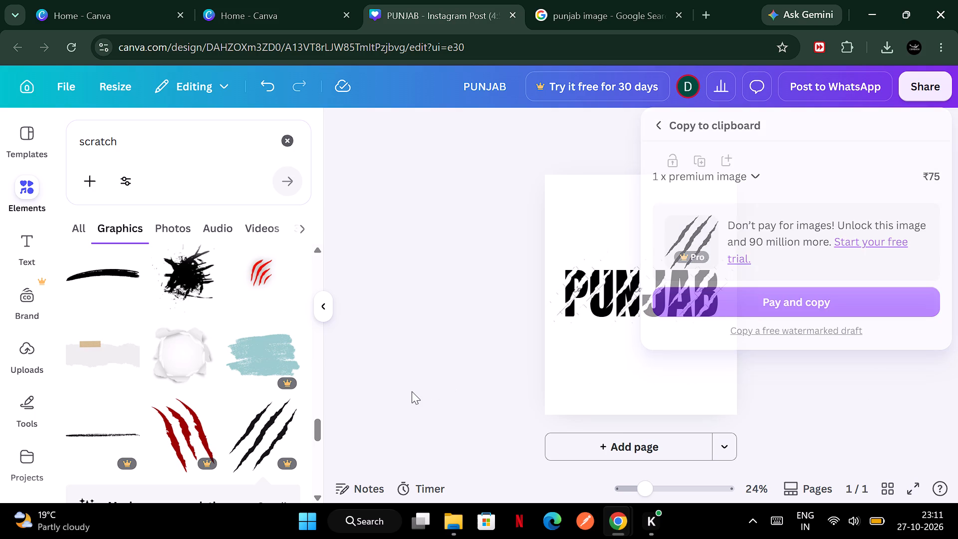
Delete the three white claw-scratch graphics over the PUNJAB lettering, leaving only the text on the page.
left_click(575, 297)
key("Delete")
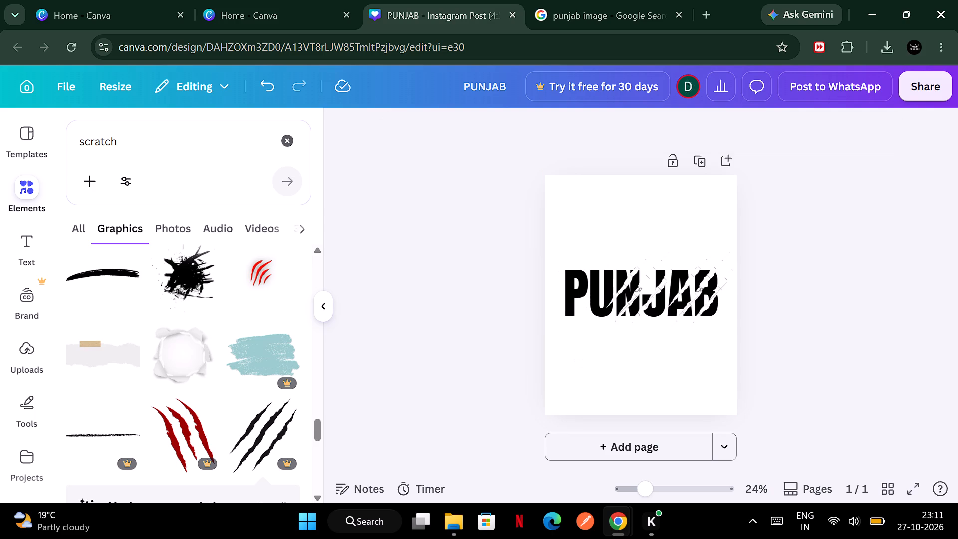
left_click(661, 282)
key("Delete")
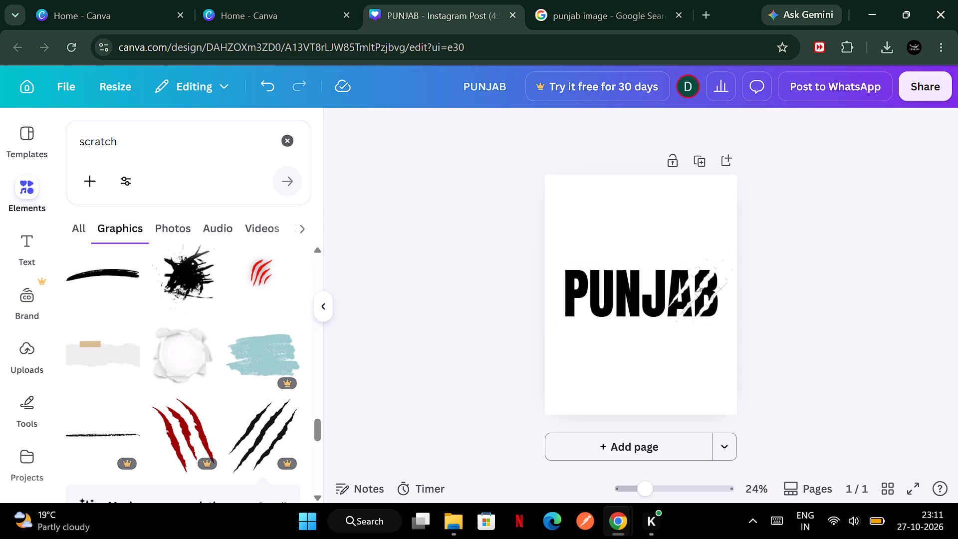
left_click(688, 284)
key("Delete")
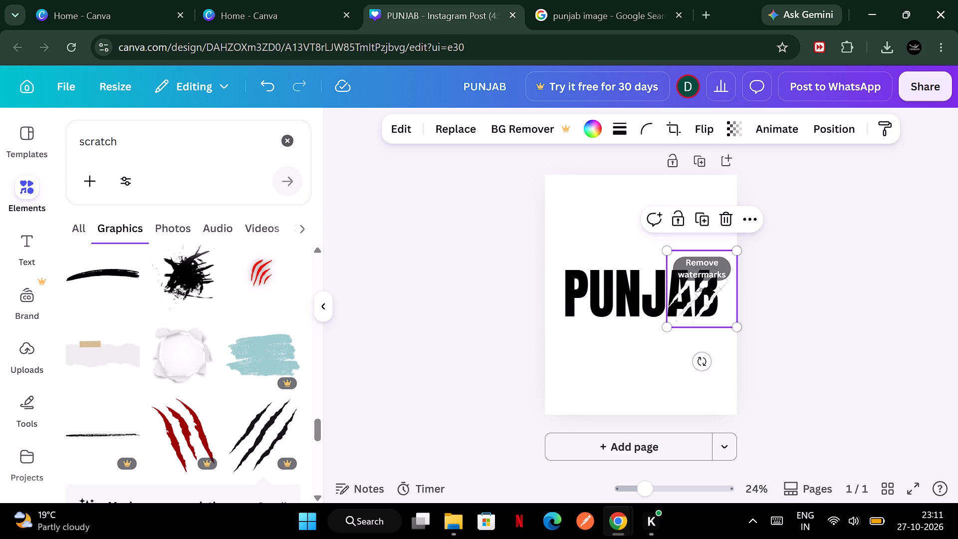
Look through the scratch graphics results for a non-premium claw-scratch graphic to replace the deleted ones.
scroll(170, 309, "up", 12)
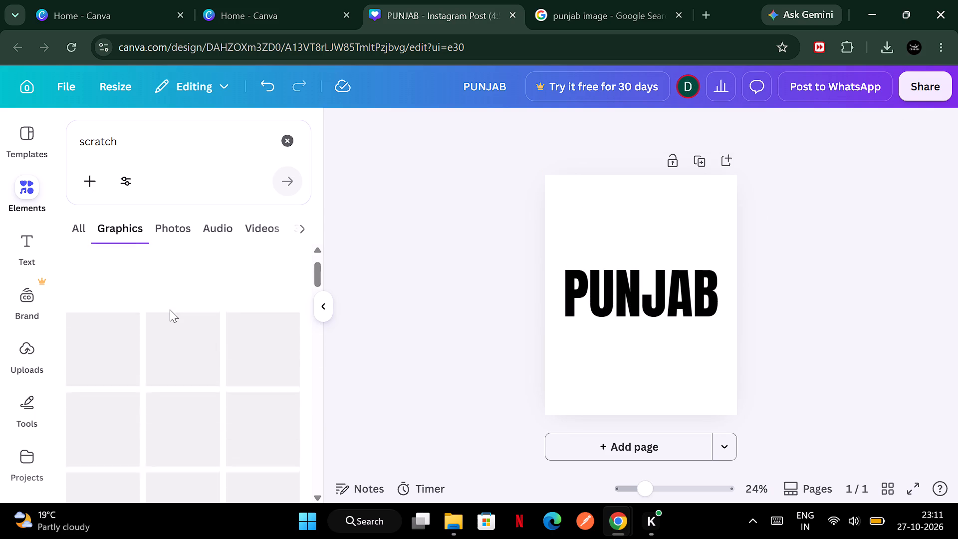
scroll(170, 309, "up", 5)
scroll(170, 309, "down", 2)
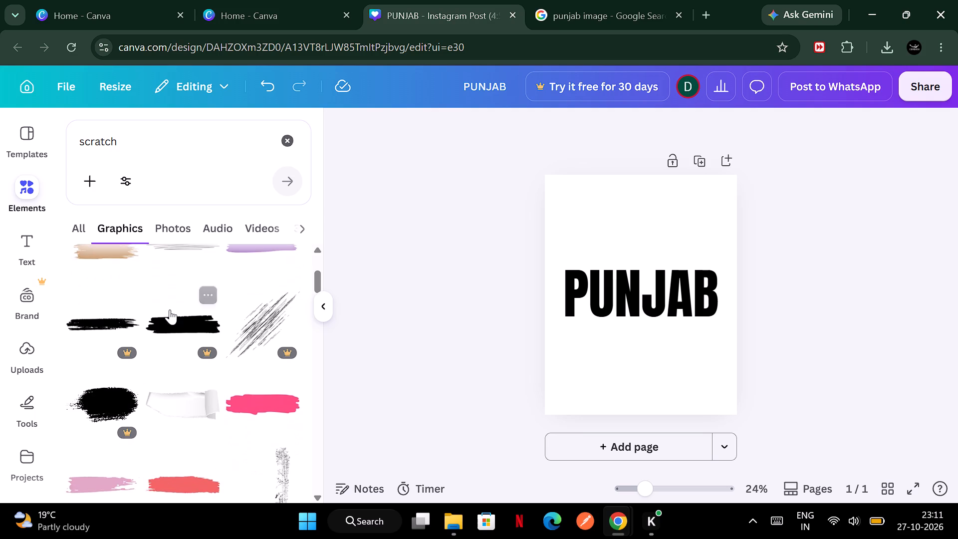
scroll(170, 309, "down", 3)
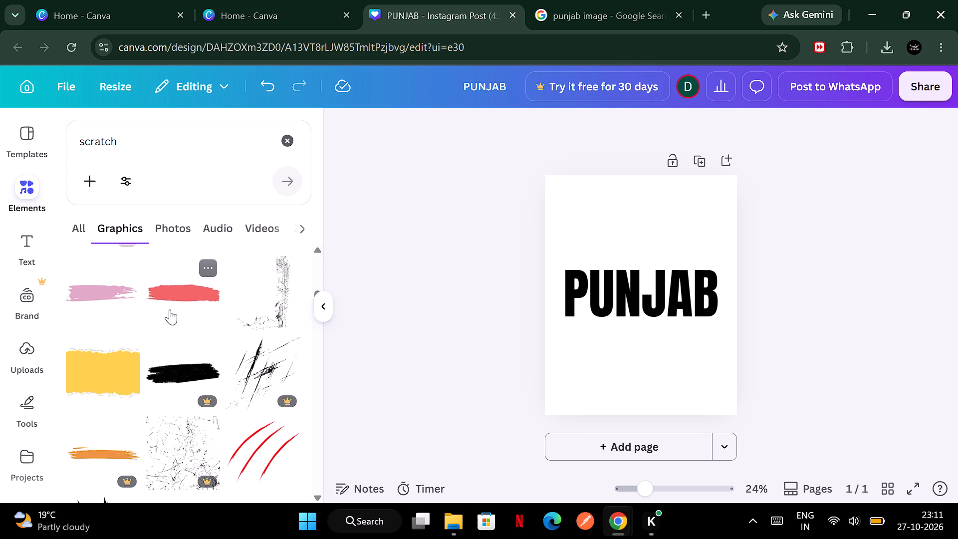
scroll(170, 309, "down", 2)
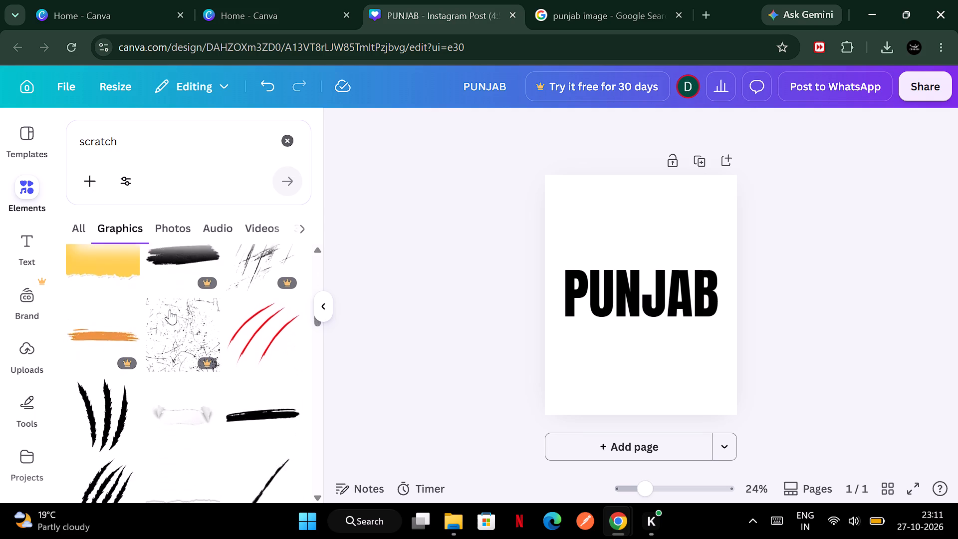
scroll(170, 309, "down", 2)
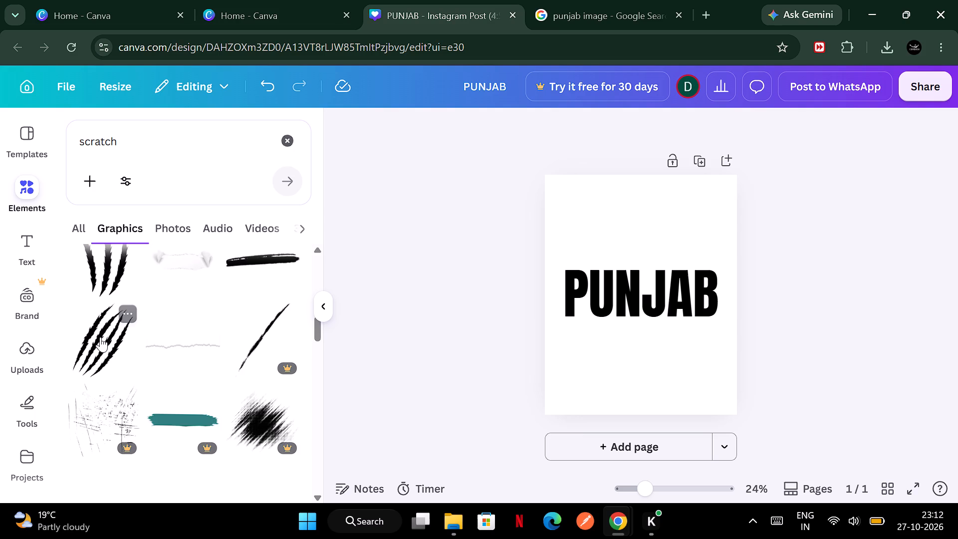
scroll(100, 337, "down", 2)
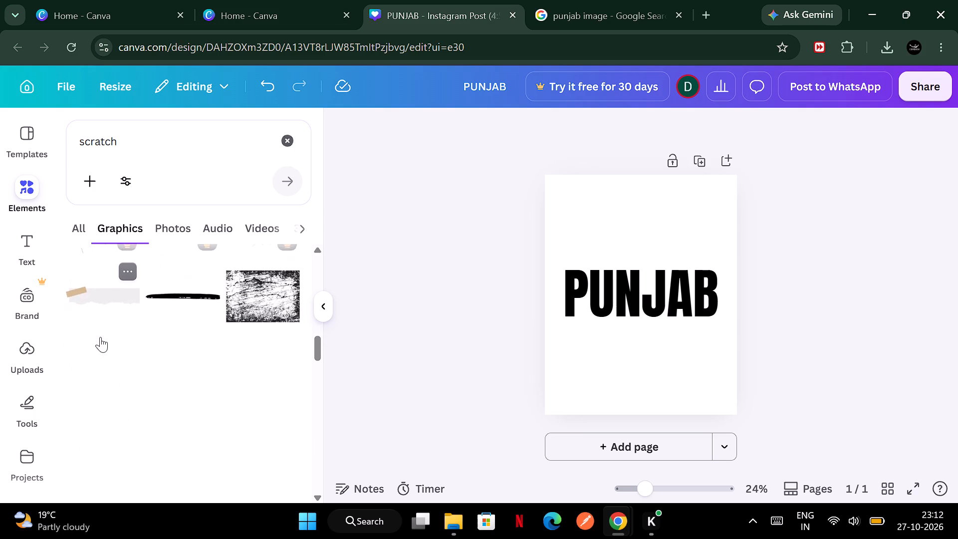
Search the graphics library for "scratch mark".
left_click(183, 145)
key("space")
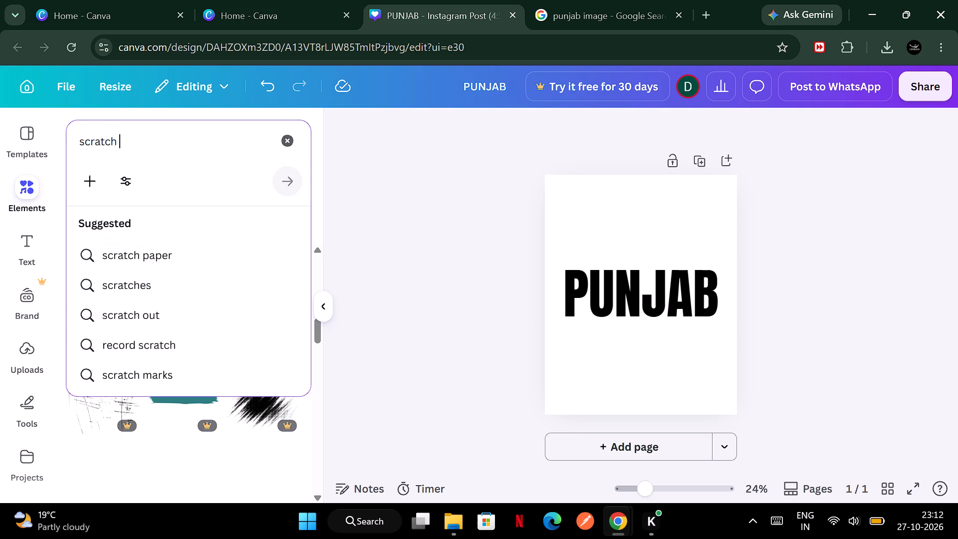
type("mak=r")
key("BackSpace")
key("BackSpace")
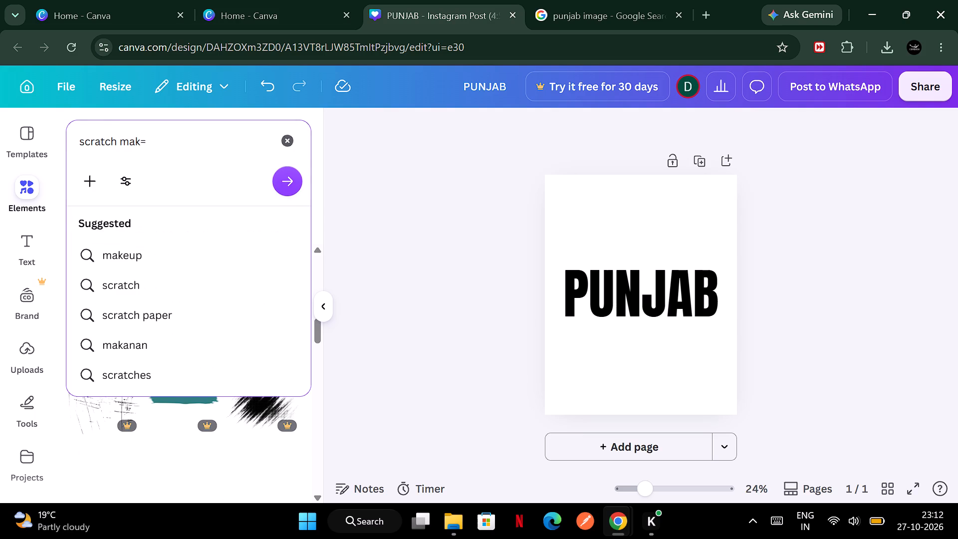
key("BackSpace")
type("rk")
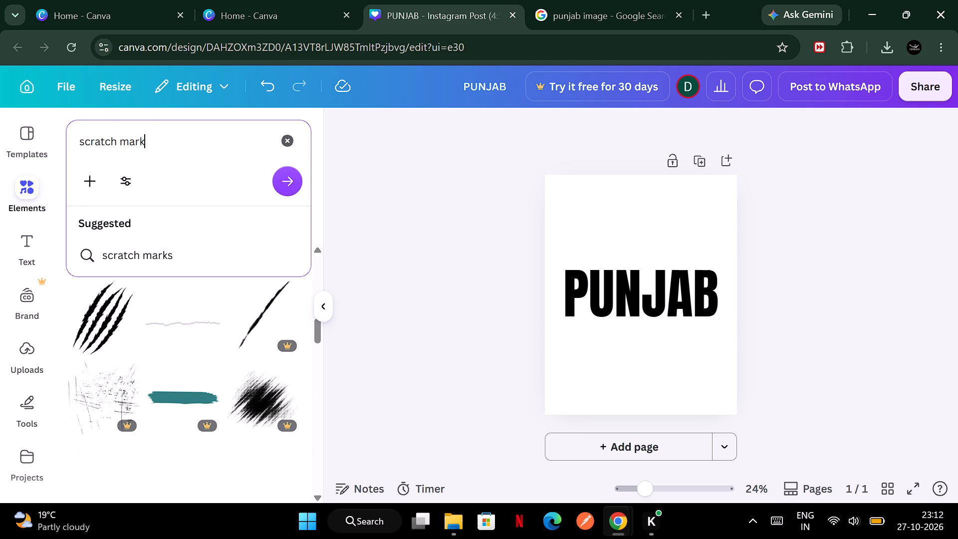
key("Return")
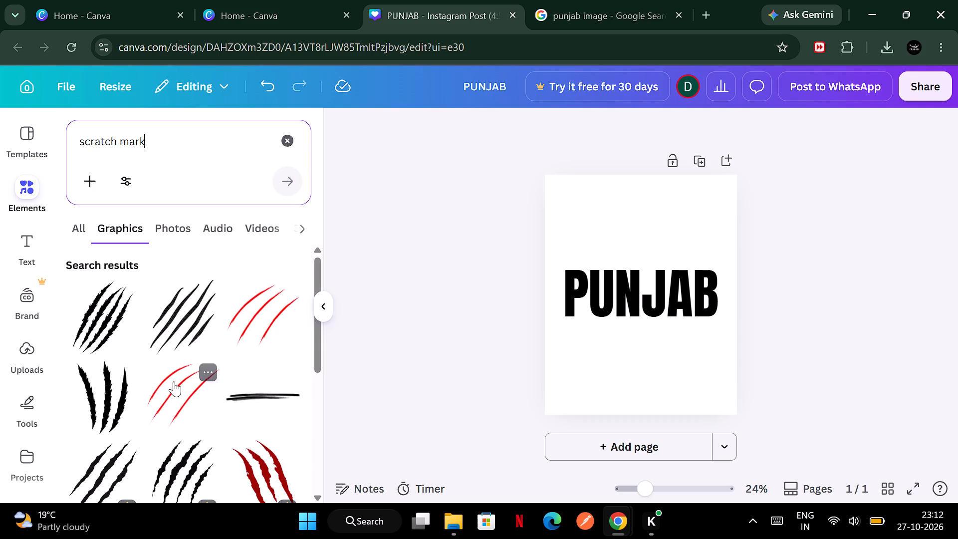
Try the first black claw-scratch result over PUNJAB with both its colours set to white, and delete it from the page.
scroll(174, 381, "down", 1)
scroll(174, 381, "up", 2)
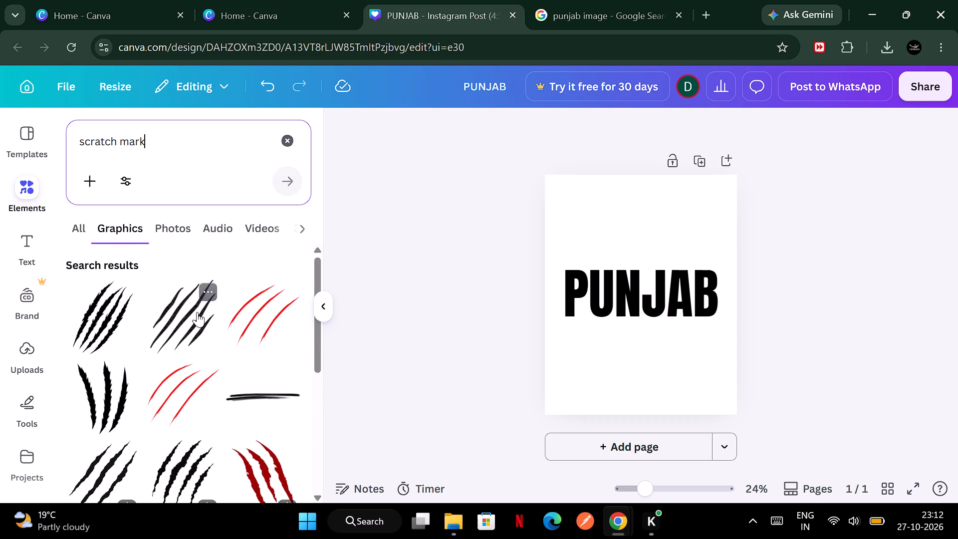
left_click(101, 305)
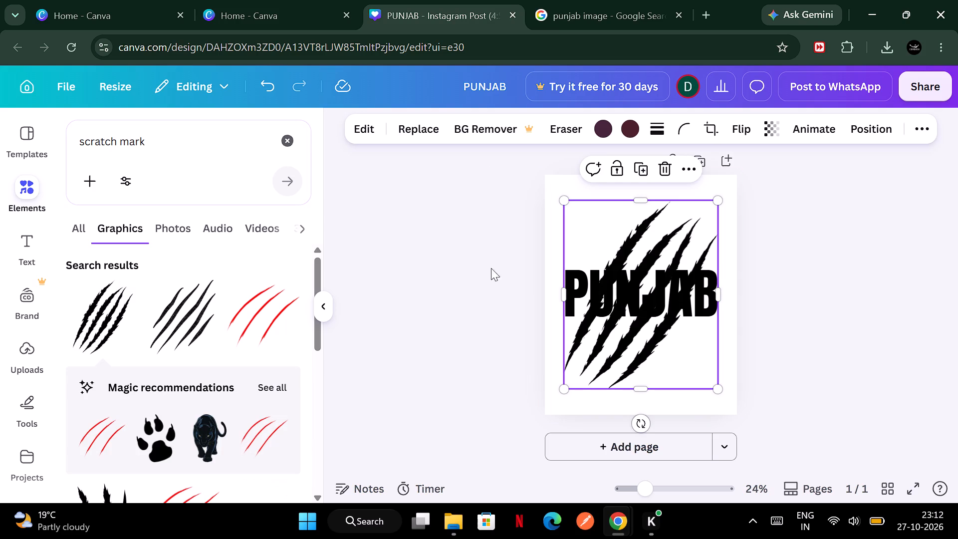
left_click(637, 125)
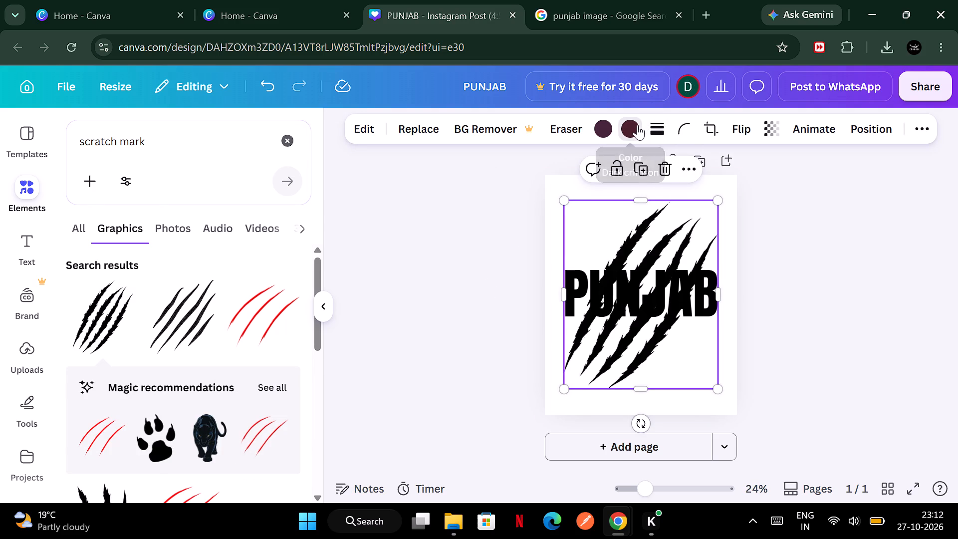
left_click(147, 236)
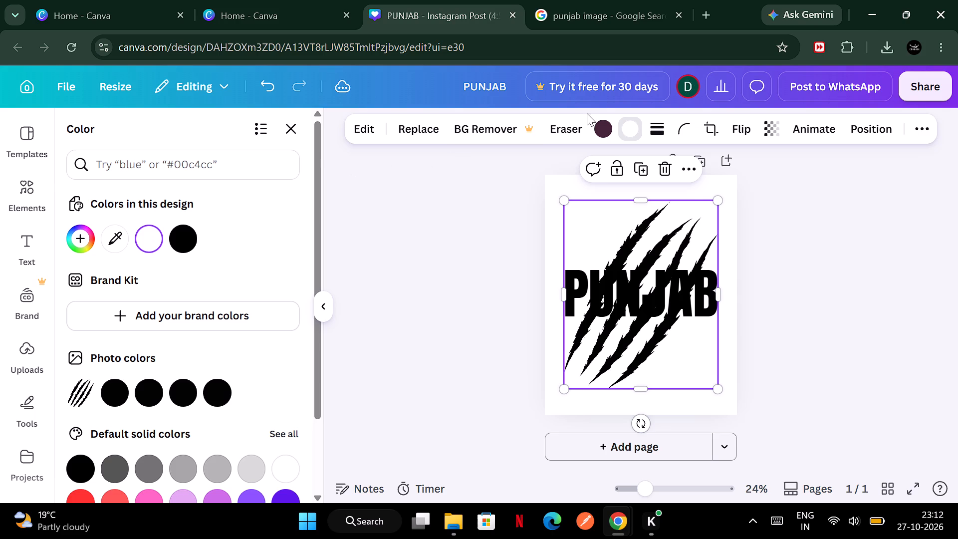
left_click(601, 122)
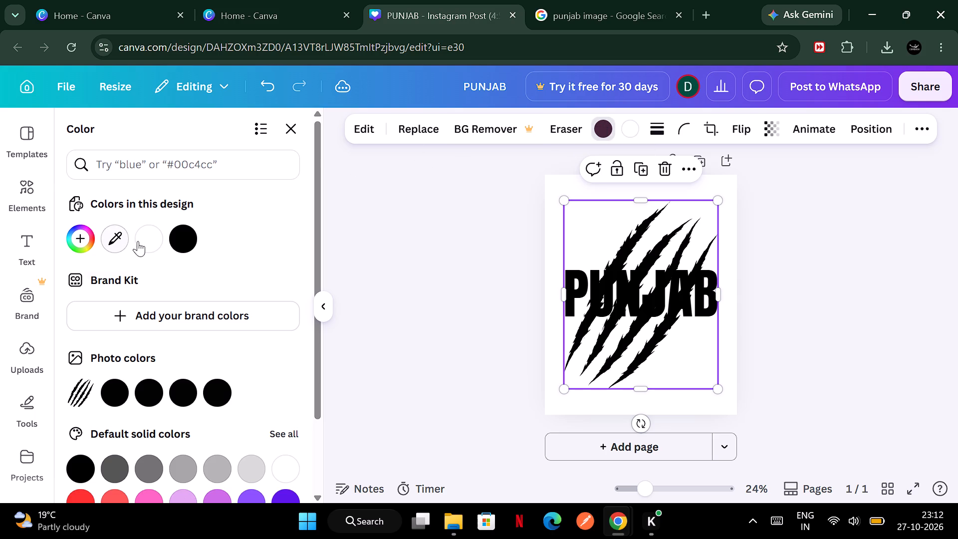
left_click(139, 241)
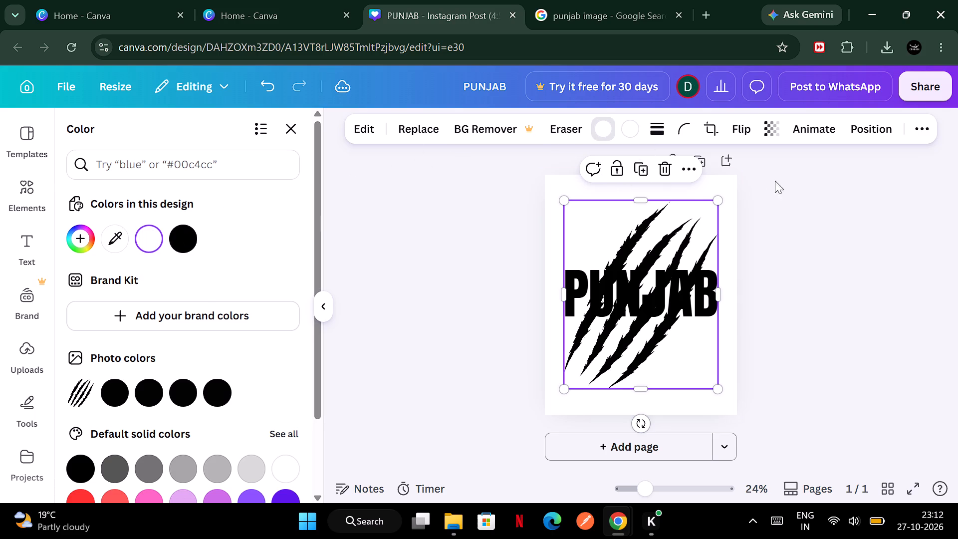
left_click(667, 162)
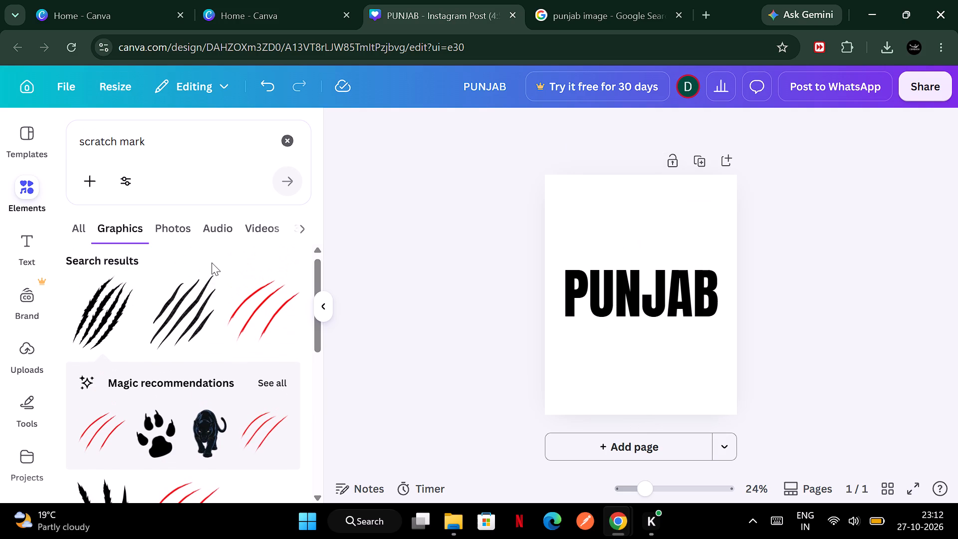
Look through the "scratch mark" graphics results for a non-premium scratch graphic that suits the PUNJAB lettering.
scroll(212, 263, "down", 3)
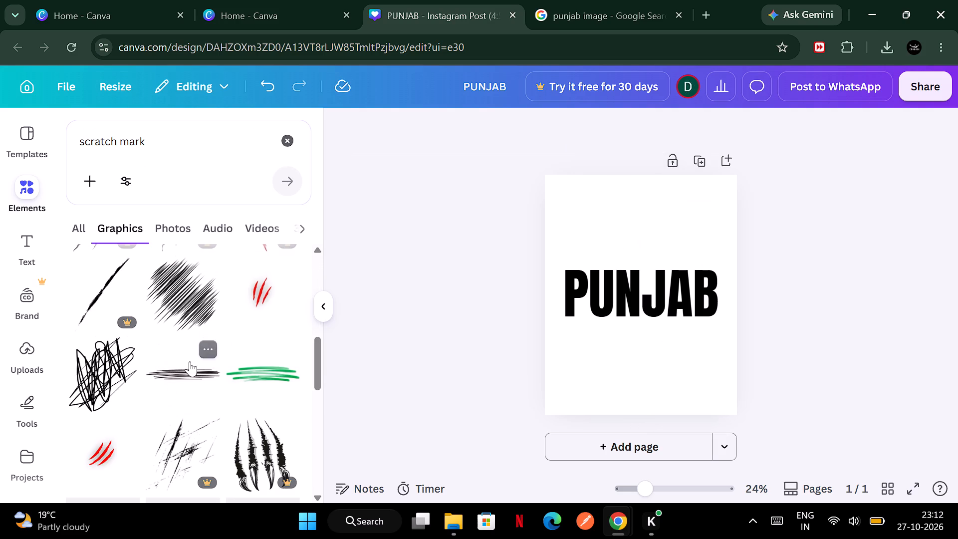
scroll(190, 361, "down", 4)
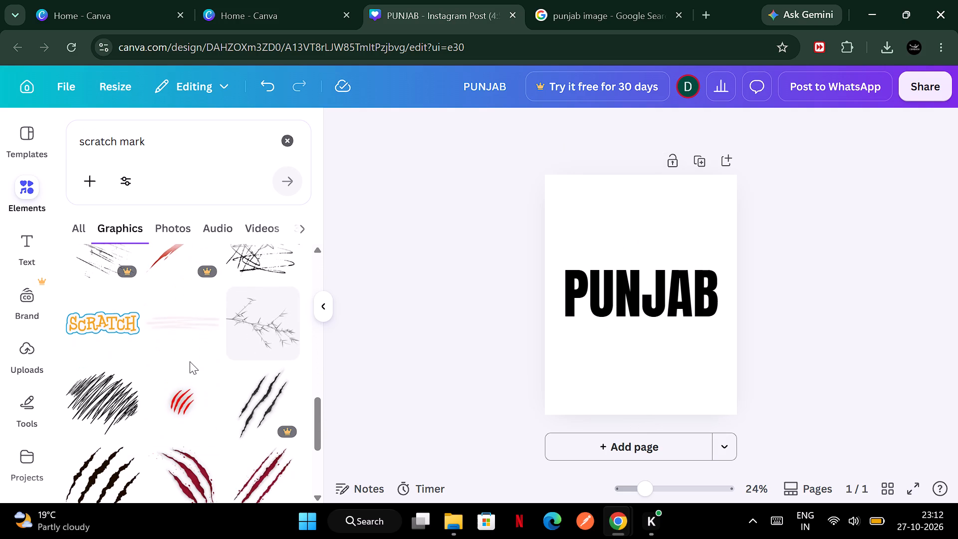
scroll(190, 361, "down", 2)
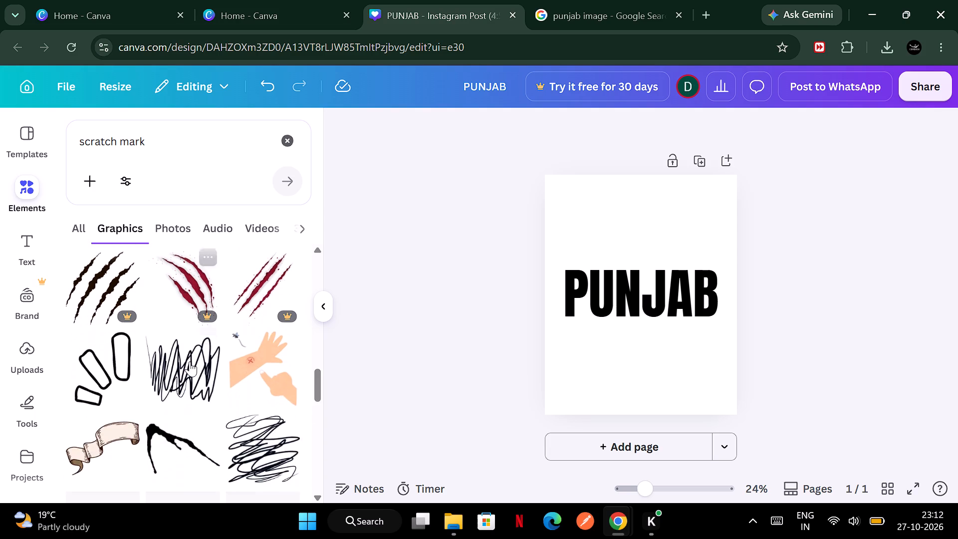
scroll(190, 361, "down", 6)
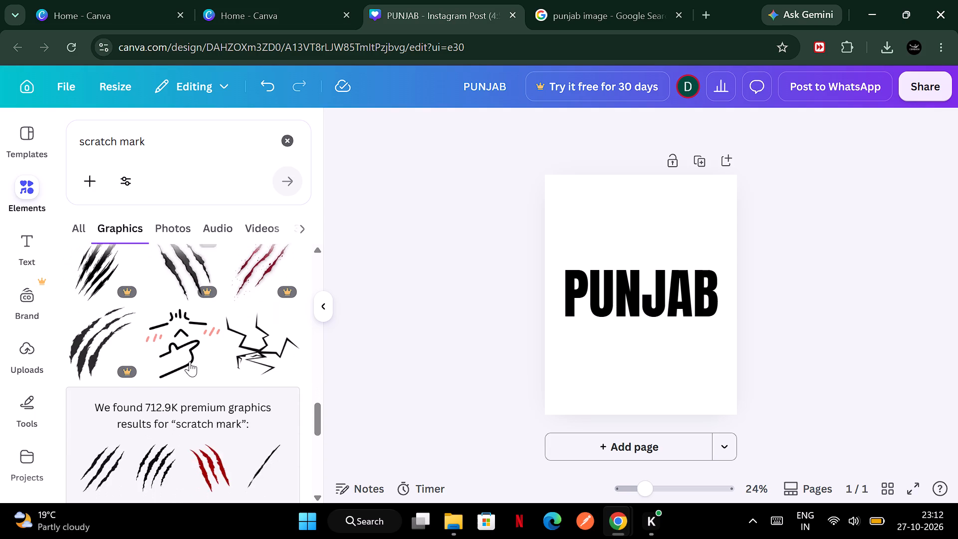
scroll(190, 361, "down", 2)
scroll(190, 361, "right", 1)
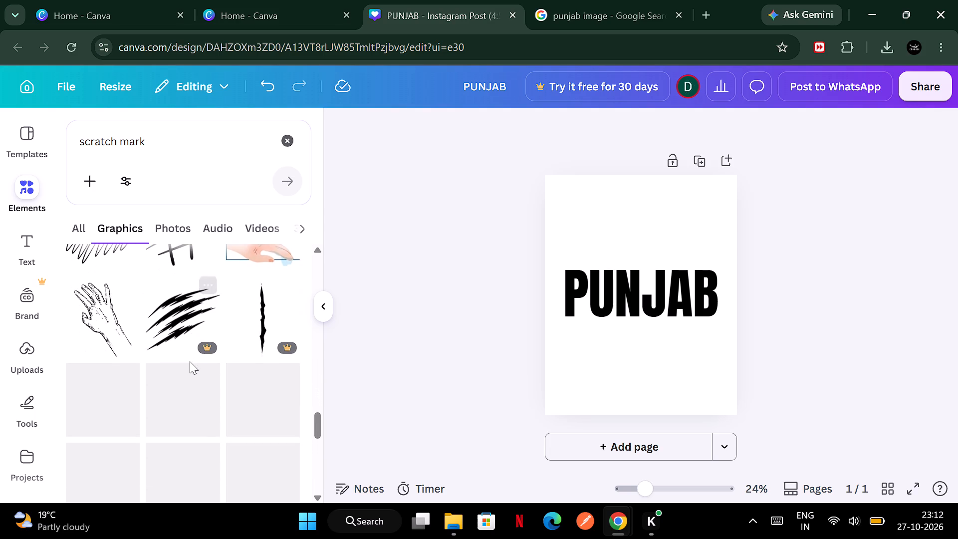
scroll(190, 361, "down", 2)
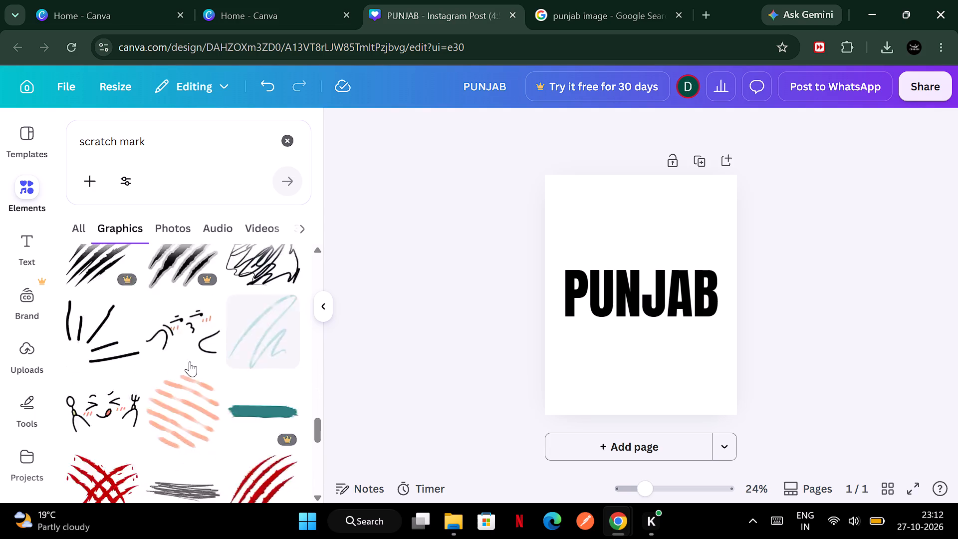
scroll(190, 361, "down", 1)
scroll(190, 361, "up", 19)
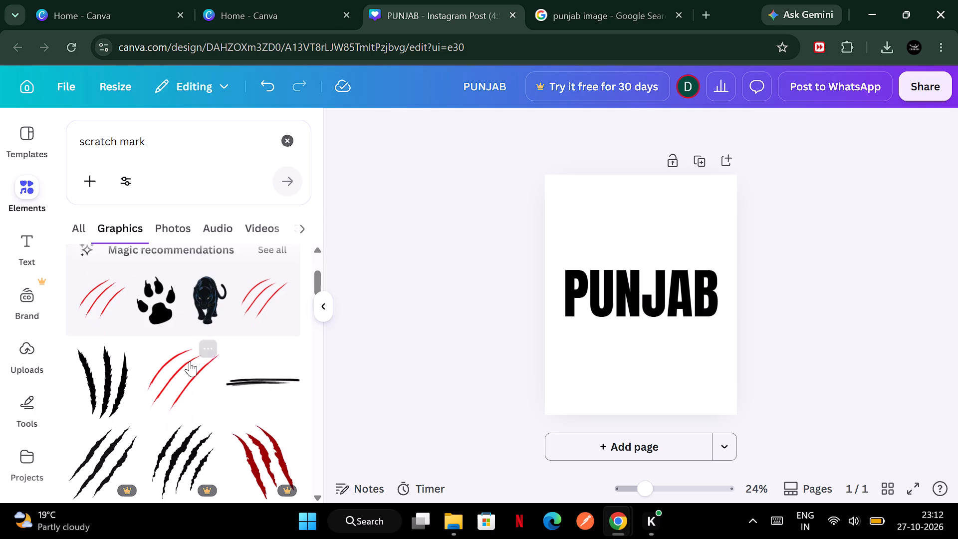
scroll(190, 361, "up", 1)
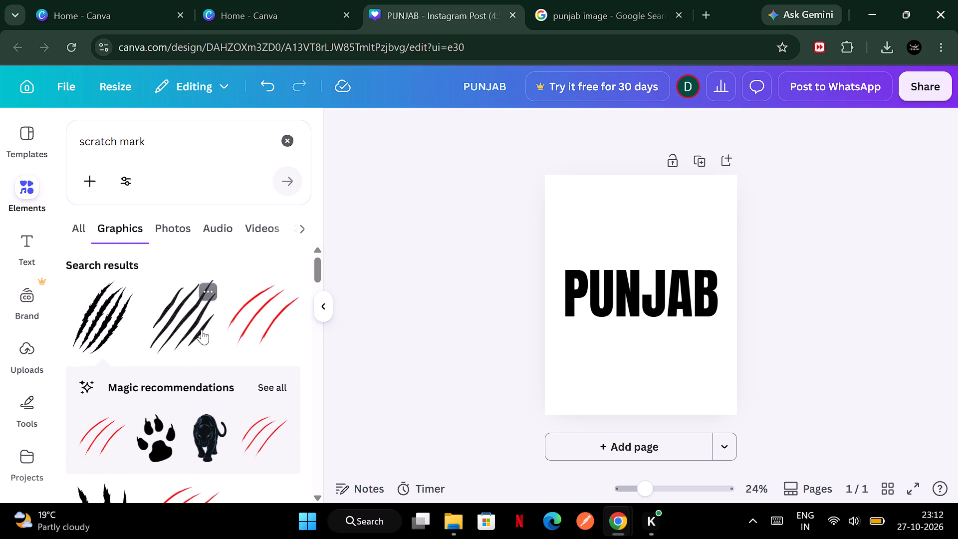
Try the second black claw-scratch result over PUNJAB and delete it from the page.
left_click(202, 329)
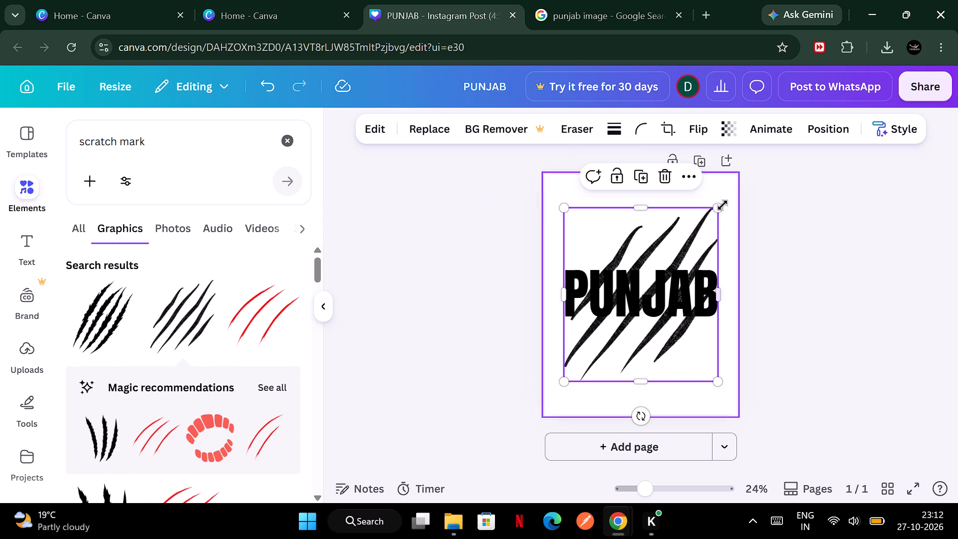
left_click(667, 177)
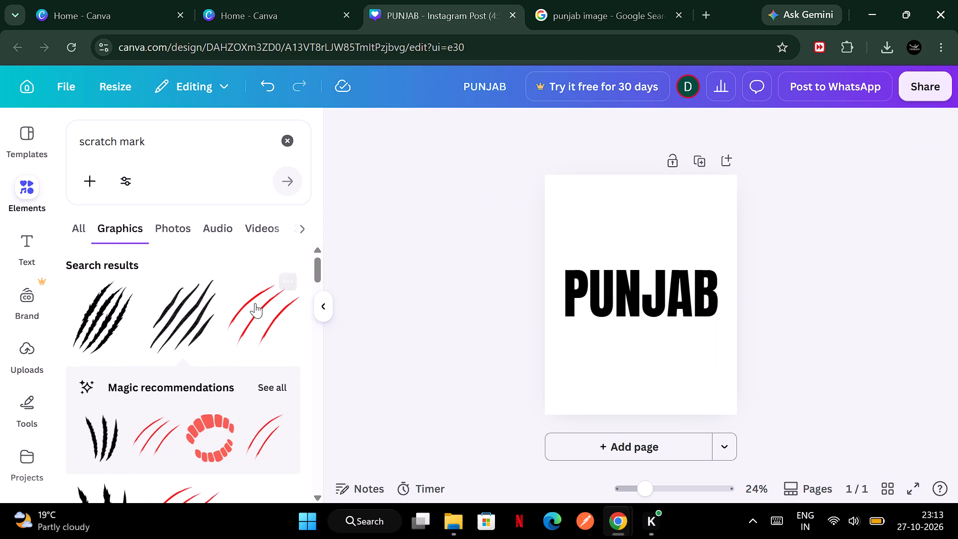
Add the thin red claw-scratch graphic from the first row of results over PUNJAB and recolour it white.
left_click(259, 308)
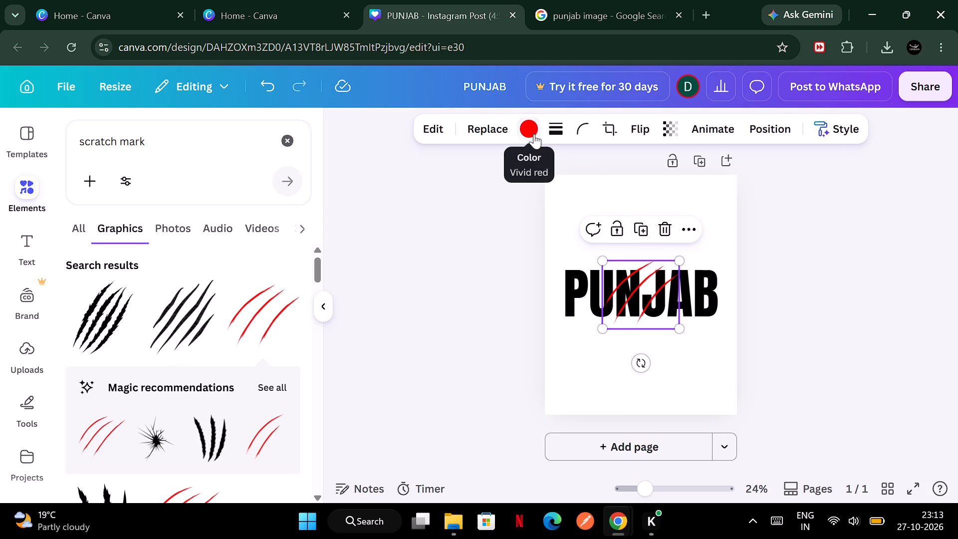
left_click(534, 134)
left_click(88, 300)
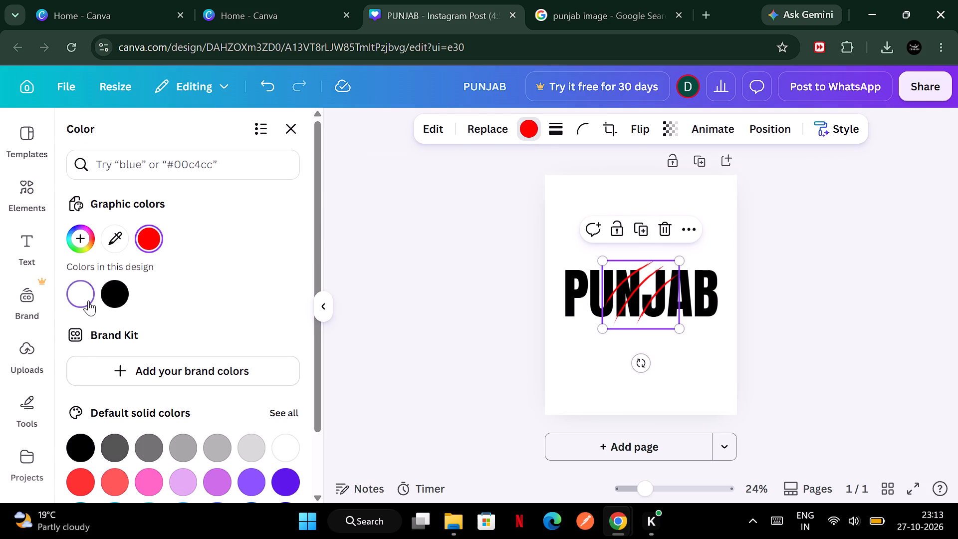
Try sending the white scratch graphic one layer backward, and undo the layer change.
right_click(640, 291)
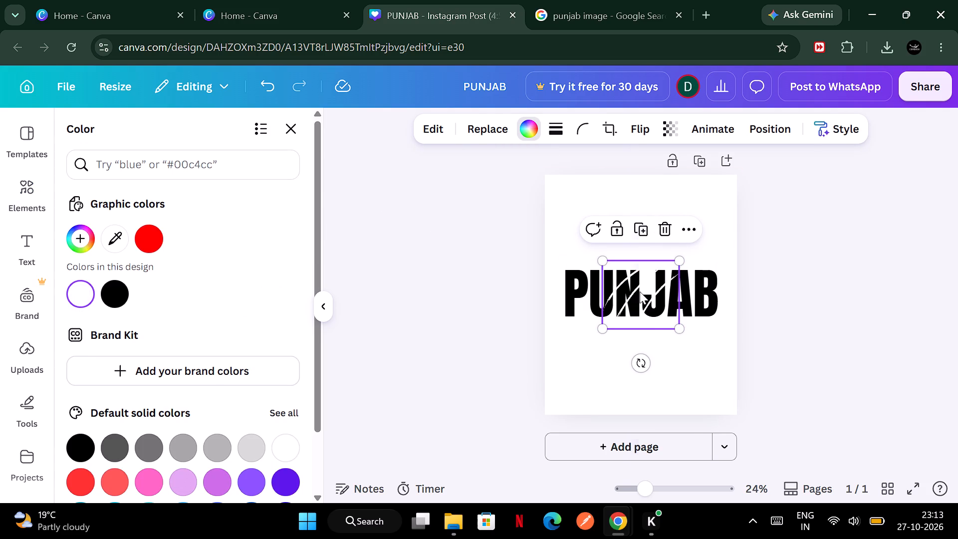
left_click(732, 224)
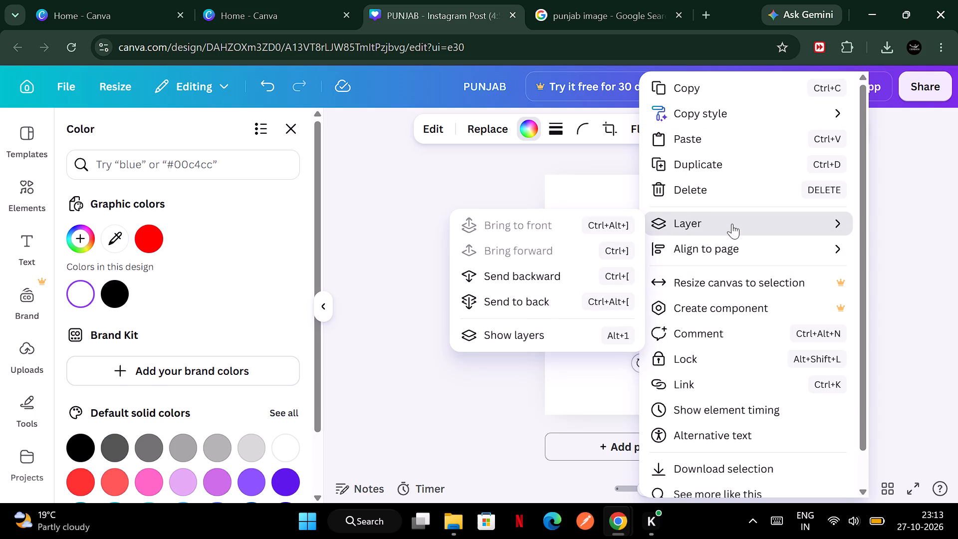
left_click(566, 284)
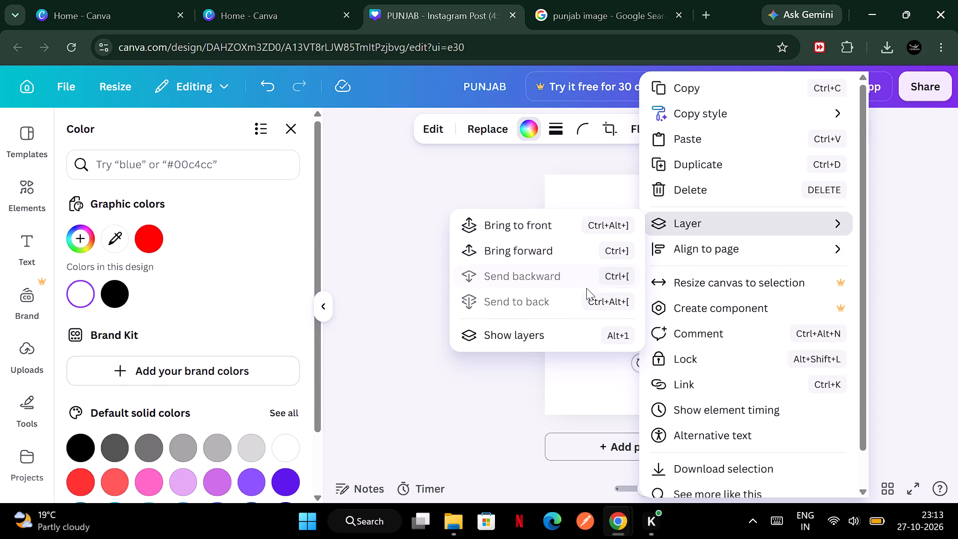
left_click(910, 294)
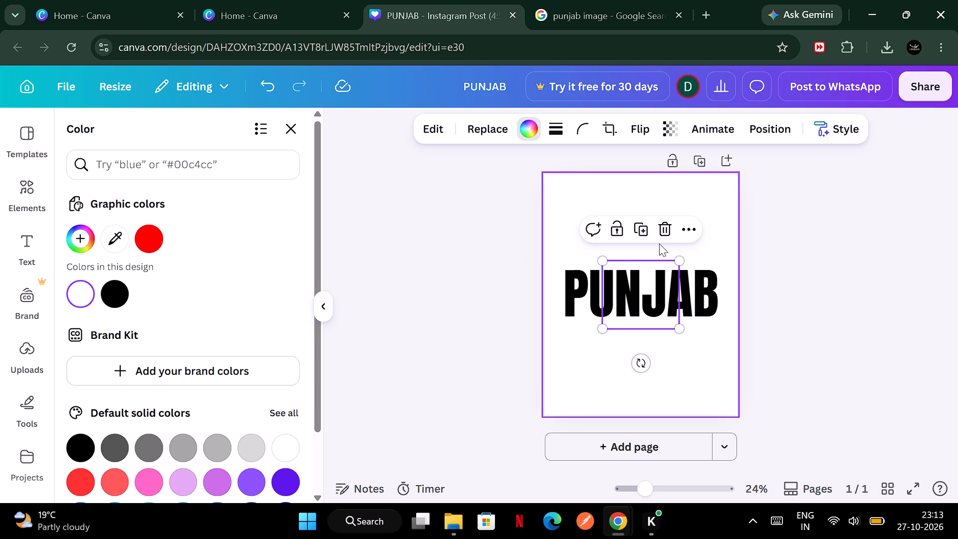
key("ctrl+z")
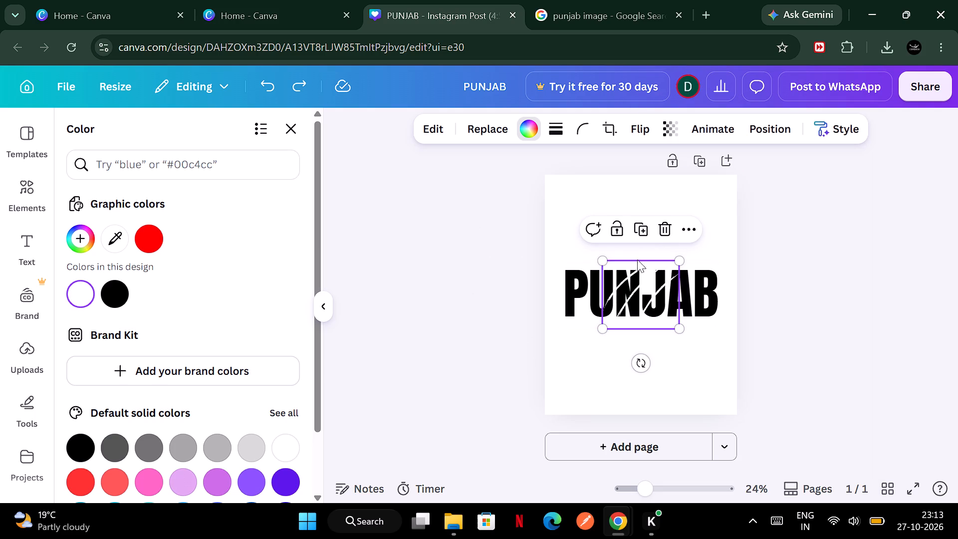
Move the white scratch graphic over the letters PU and place two duplicates of it over NJA and AB.
left_click_drag(635, 289, 579, 281)
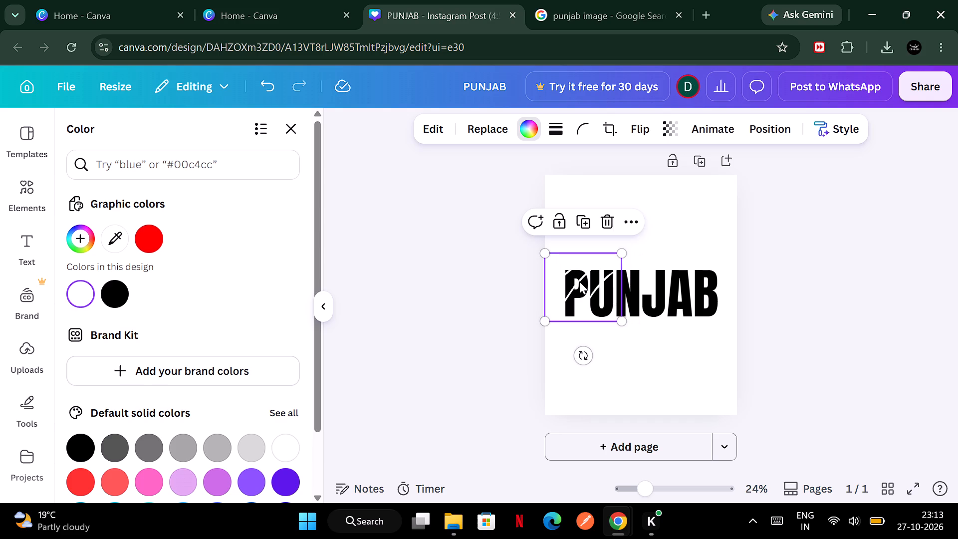
left_click(586, 230)
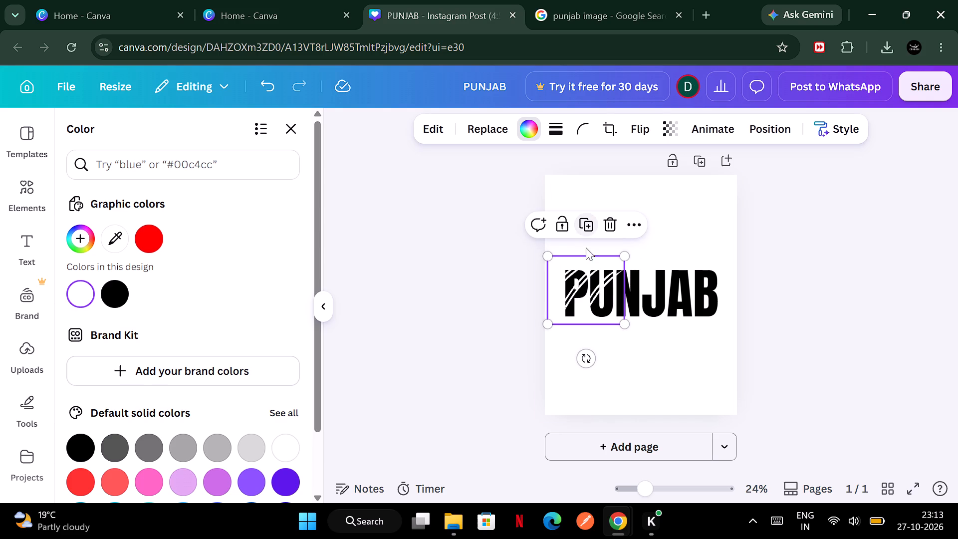
left_click_drag(587, 292, 654, 295)
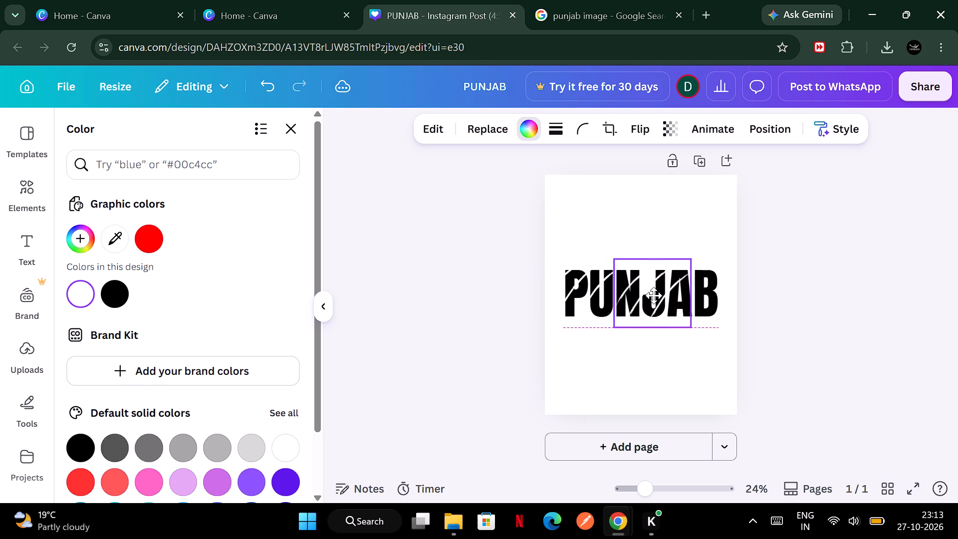
left_click_drag(654, 295, 649, 299)
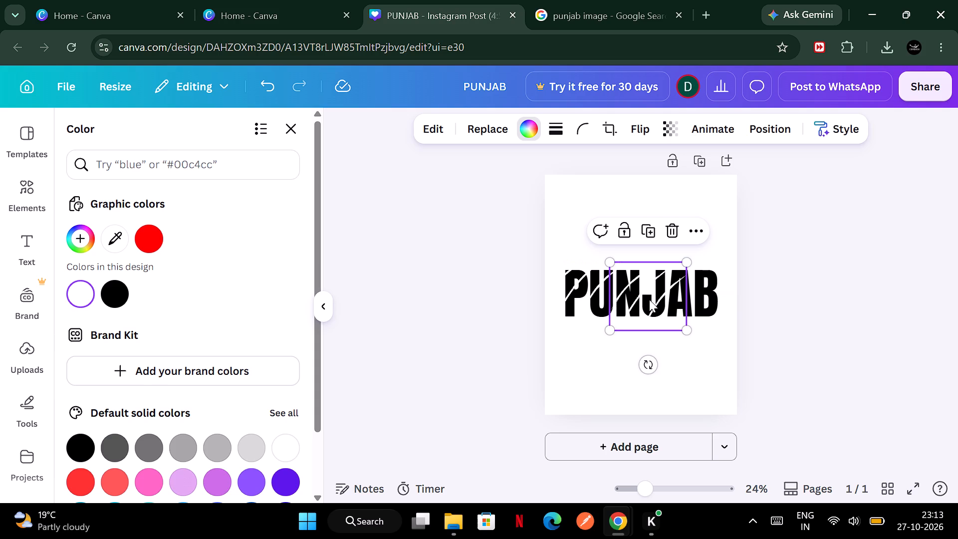
left_click(648, 234)
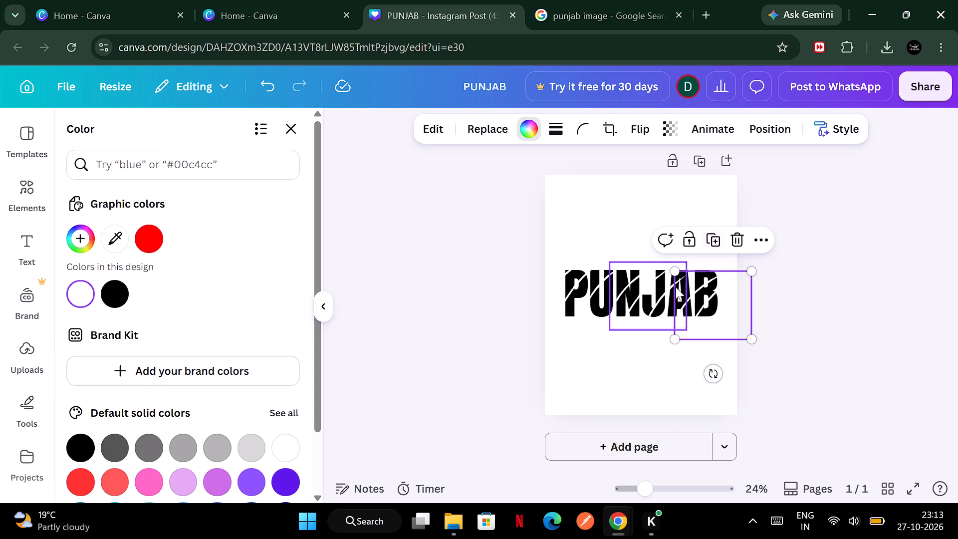
left_click(805, 313)
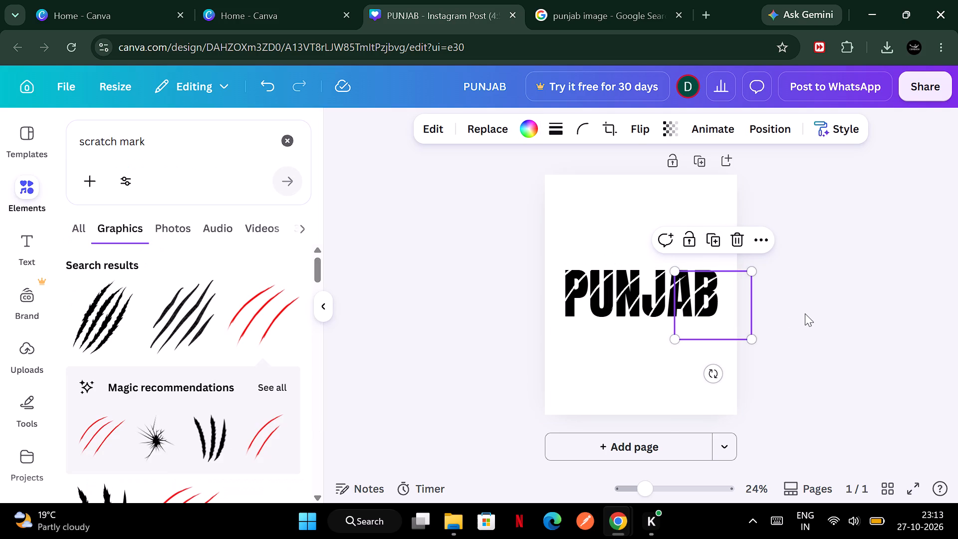
left_click(805, 313)
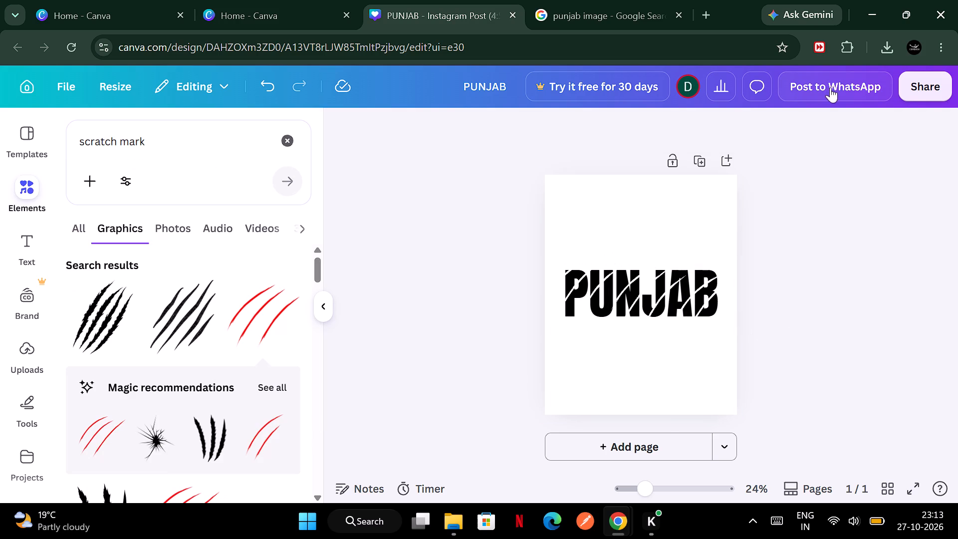
Copy the scratched PUNJAB design to the clipboard as an image, allowing the site clipboard access.
left_click(917, 81)
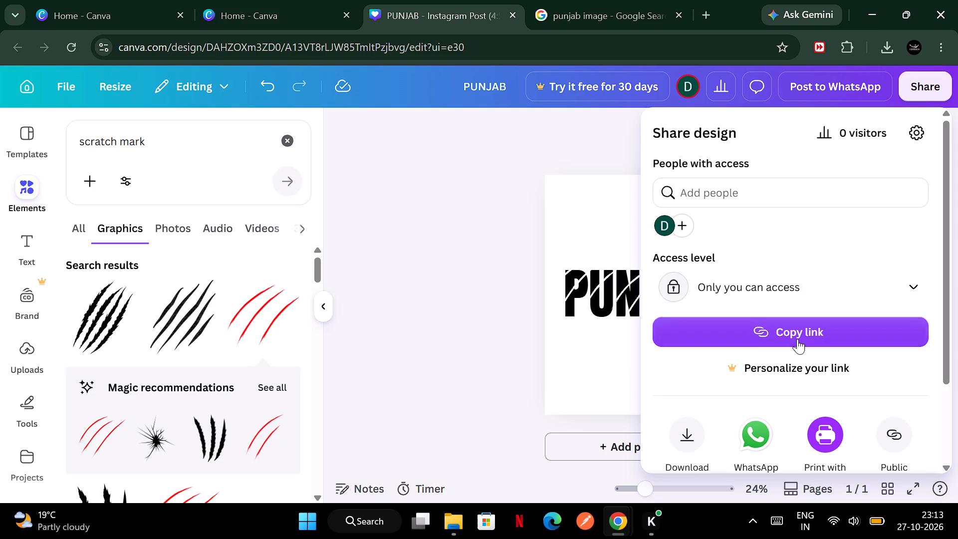
scroll(876, 410, "down", 2)
left_click(900, 416)
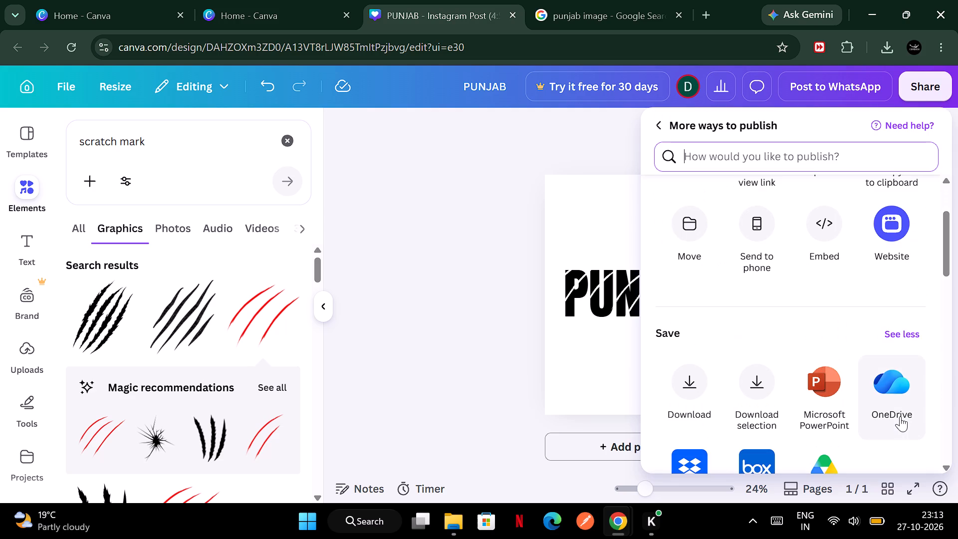
scroll(819, 332, "down", 2)
scroll(819, 332, "up", 6)
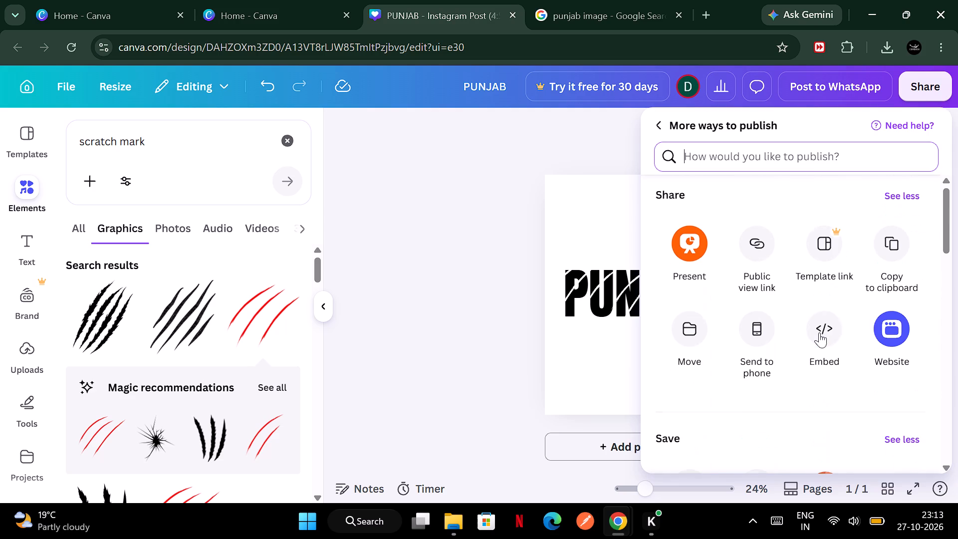
left_click(892, 246)
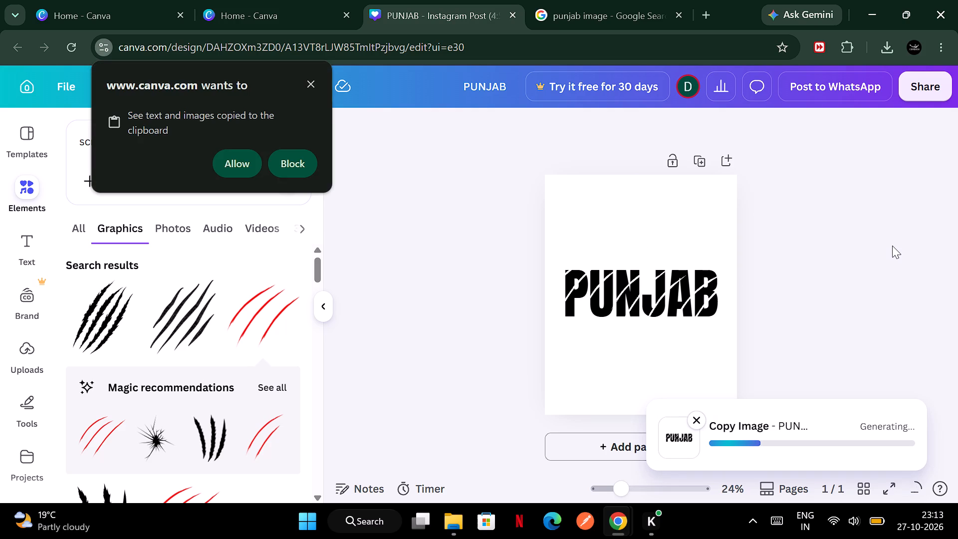
left_click(242, 169)
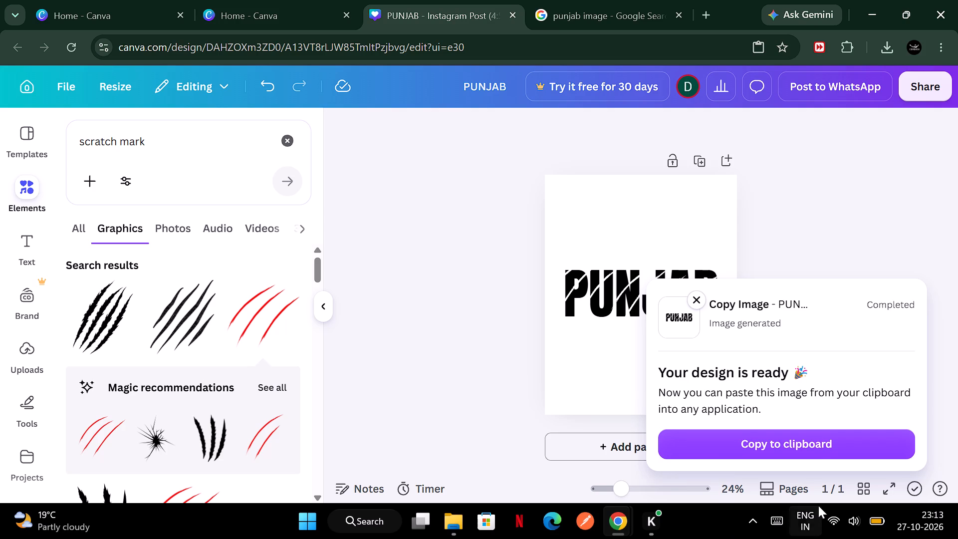
Copy the generated image of the scratched PUNJAB design to the clipboard.
left_click(816, 443)
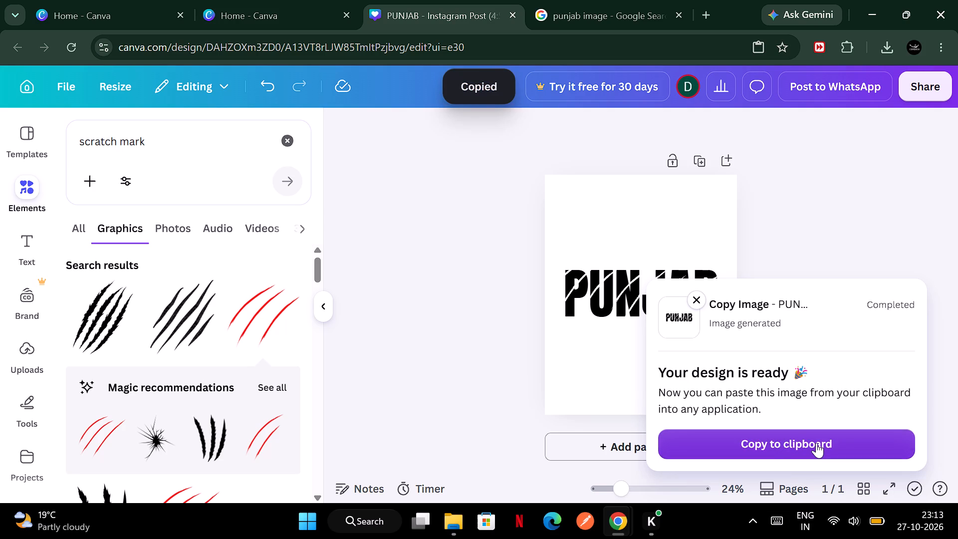
Return to the home page from the PUNJAB design and open the window for creating a new design.
left_click(31, 98)
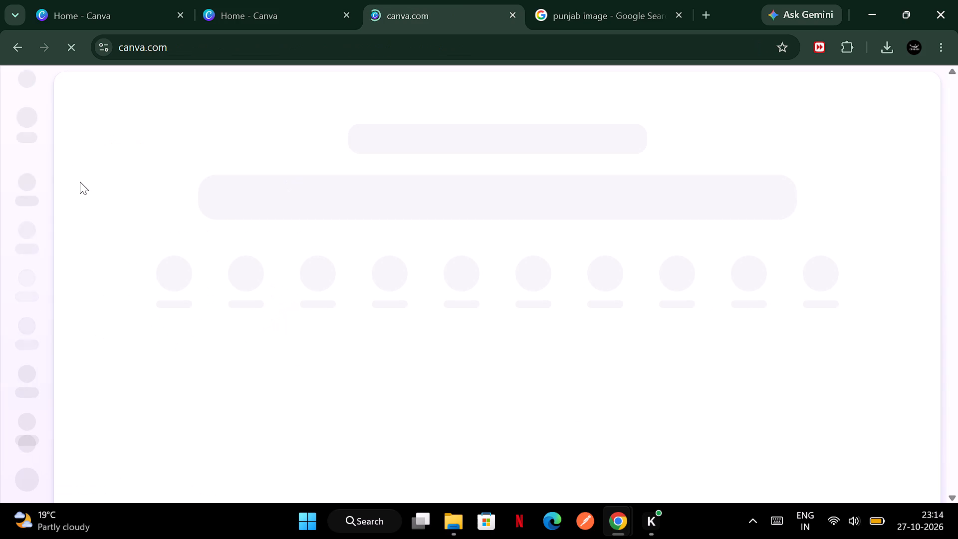
left_click(12, 128)
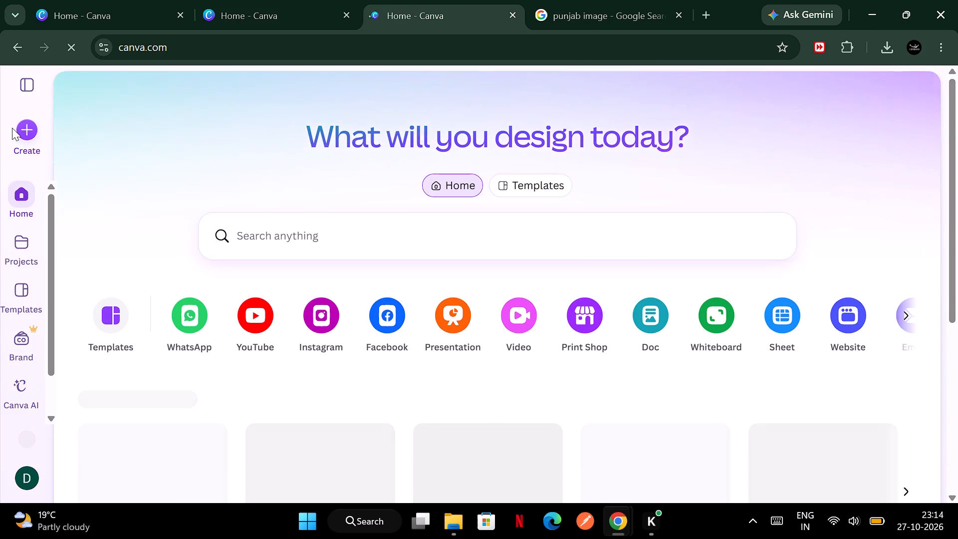
left_click(31, 145)
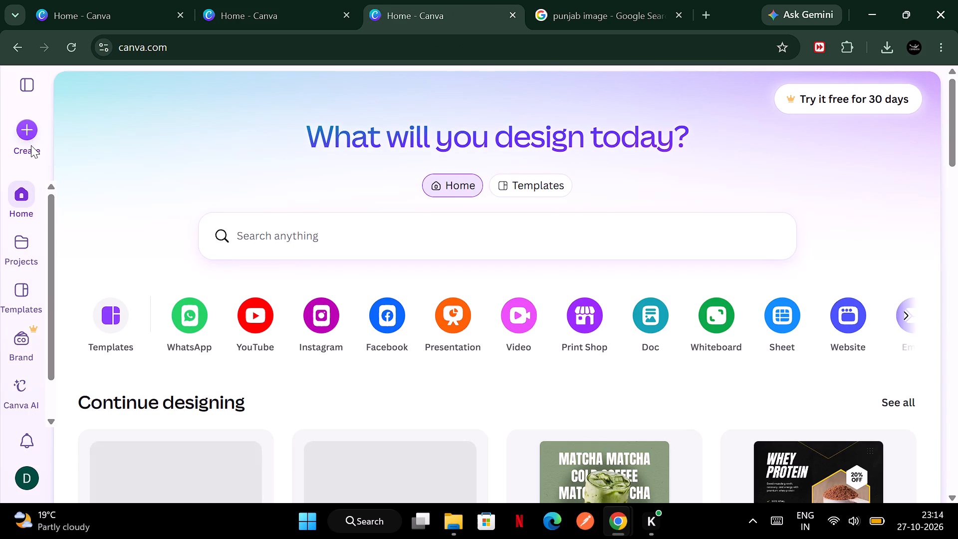
left_click(20, 133)
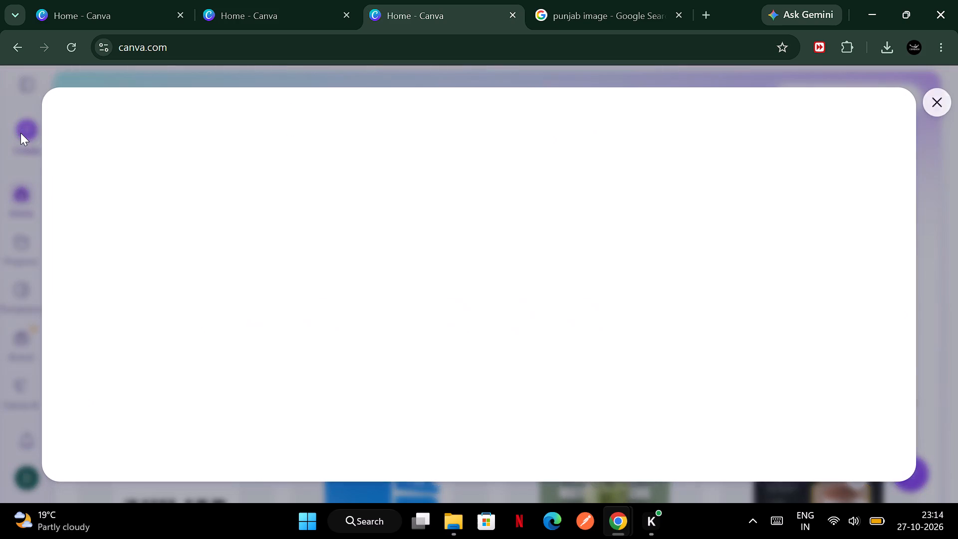